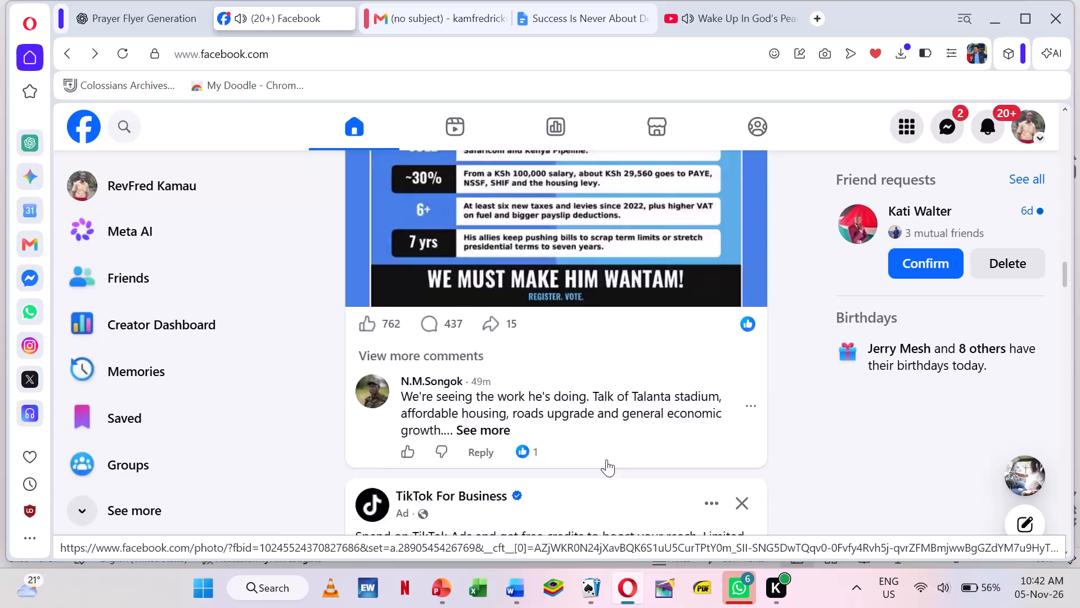
Browse the Facebook news feed and read The IFAB's Q&A post about a player refusing to be substituted.
{"action": "scroll", "coordinate": [606, 459], "scroll_direction": "down", "scroll_amount": 15}
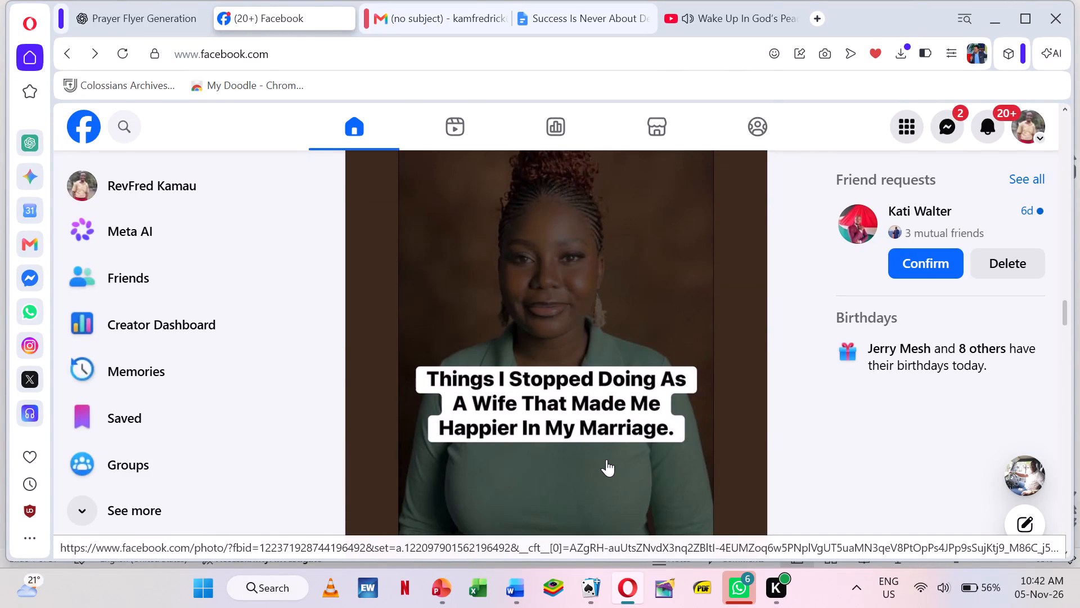
{"action": "scroll", "coordinate": [606, 459], "scroll_direction": "down", "scroll_amount": 8}
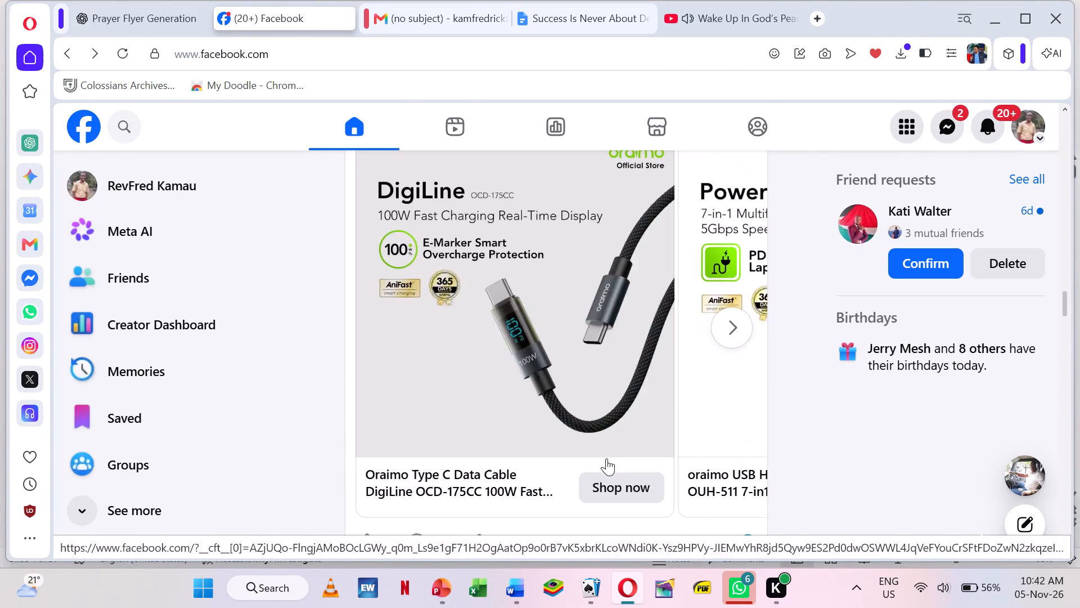
{"action": "scroll", "coordinate": [606, 455], "scroll_direction": "down", "scroll_amount": 5}
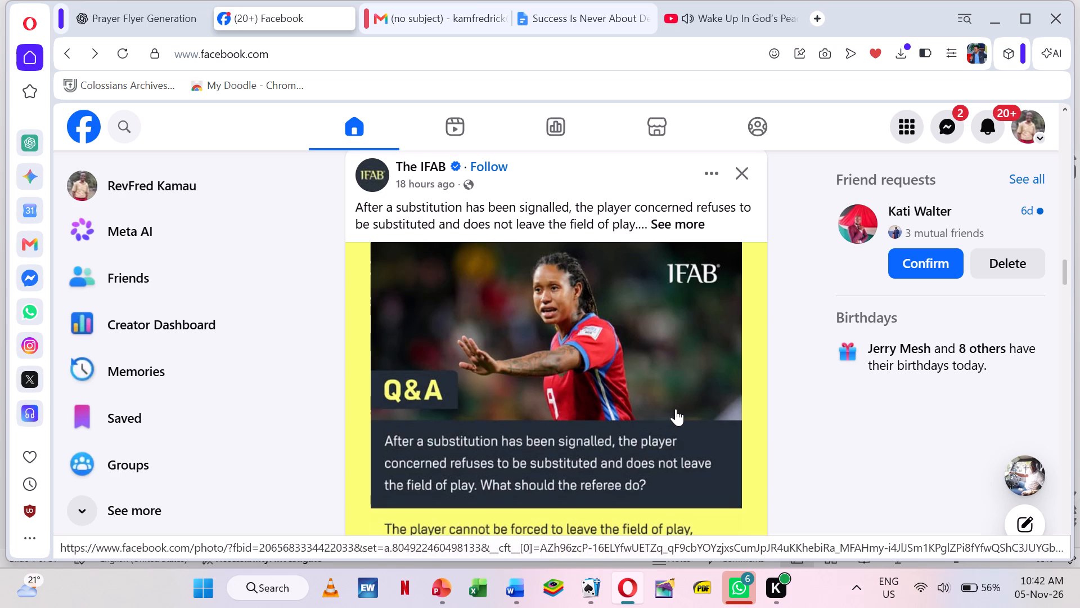
{"action": "scroll", "coordinate": [676, 409], "scroll_direction": "down", "scroll_amount": 2}
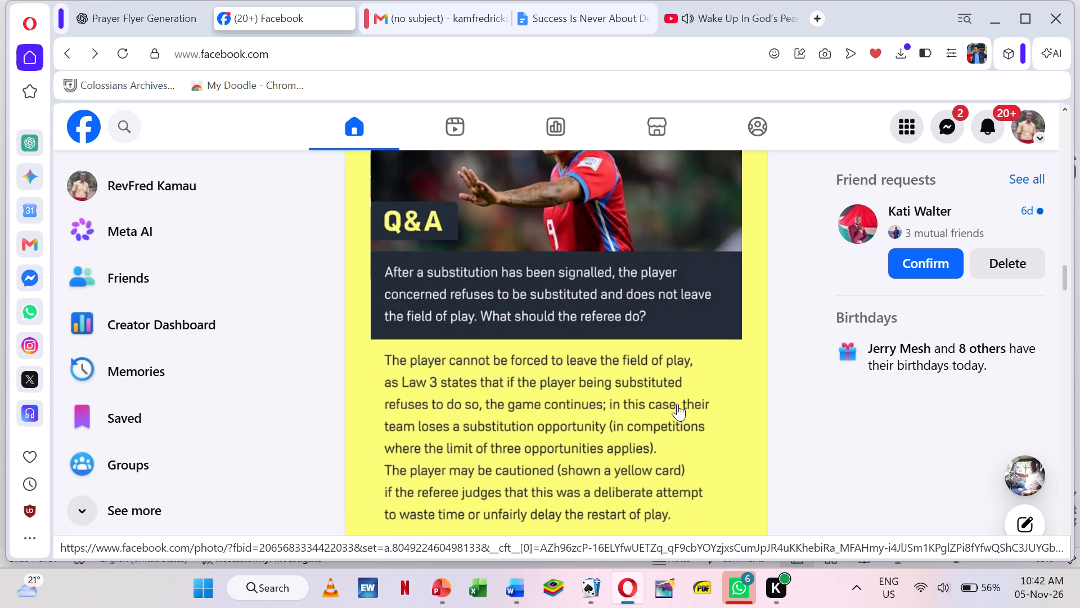
{"action": "scroll", "coordinate": [677, 404], "scroll_direction": "down", "scroll_amount": 1}
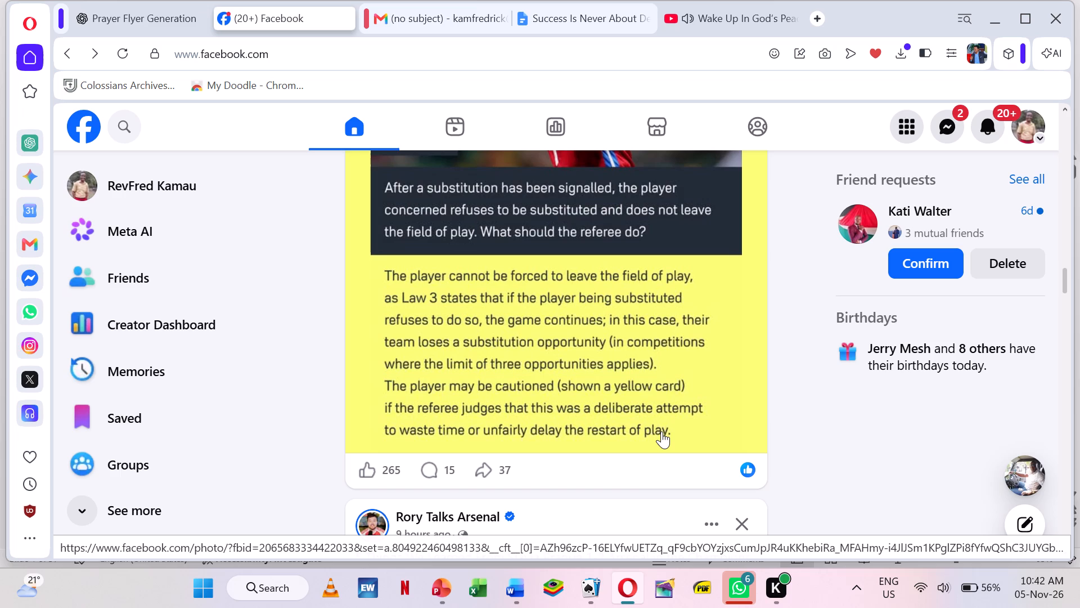
Browse further feed posts, including the Arsenal match recap, the 60th birthday tribute and the DStv and GOtv package news.
{"action": "scroll", "coordinate": [661, 431], "scroll_direction": "down", "scroll_amount": 3}
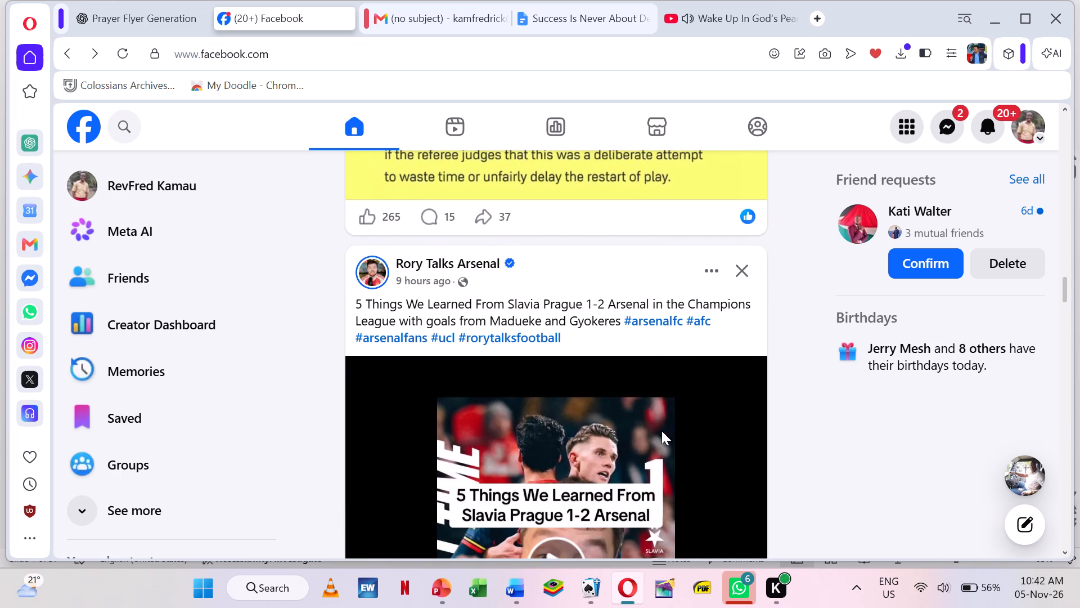
{"action": "scroll", "coordinate": [661, 431], "scroll_direction": "down", "scroll_amount": 7}
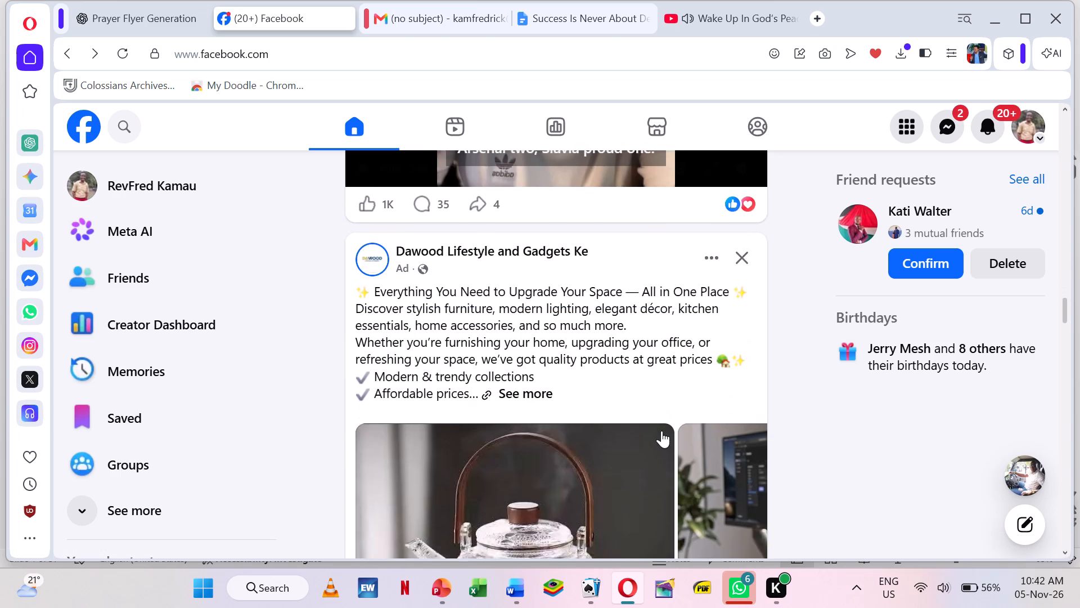
{"action": "scroll", "coordinate": [661, 431], "scroll_direction": "down", "scroll_amount": 9}
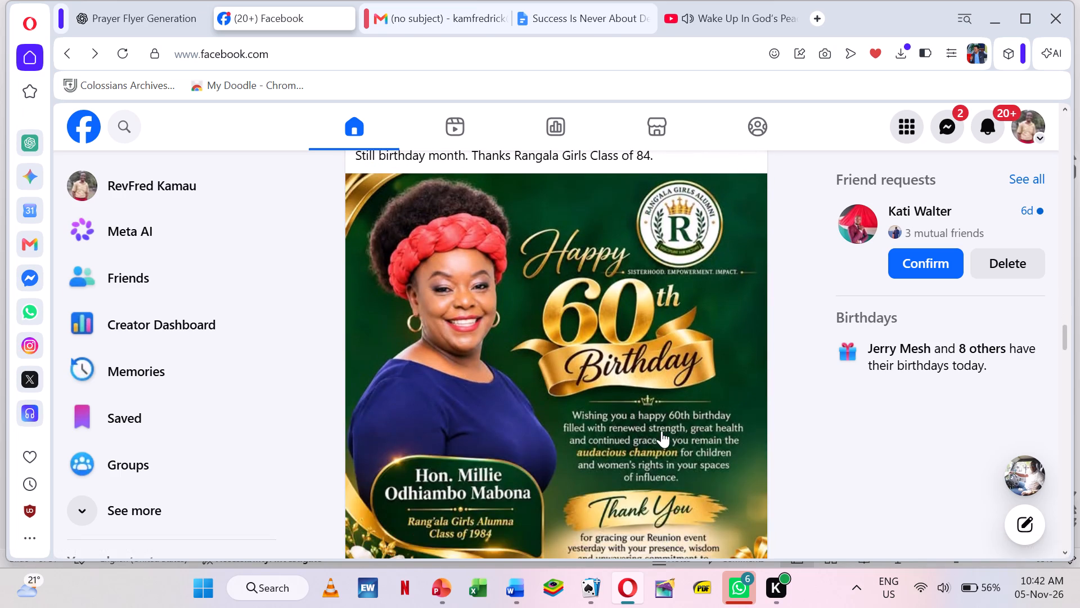
{"action": "scroll", "coordinate": [661, 431], "scroll_direction": "up", "scroll_amount": 1}
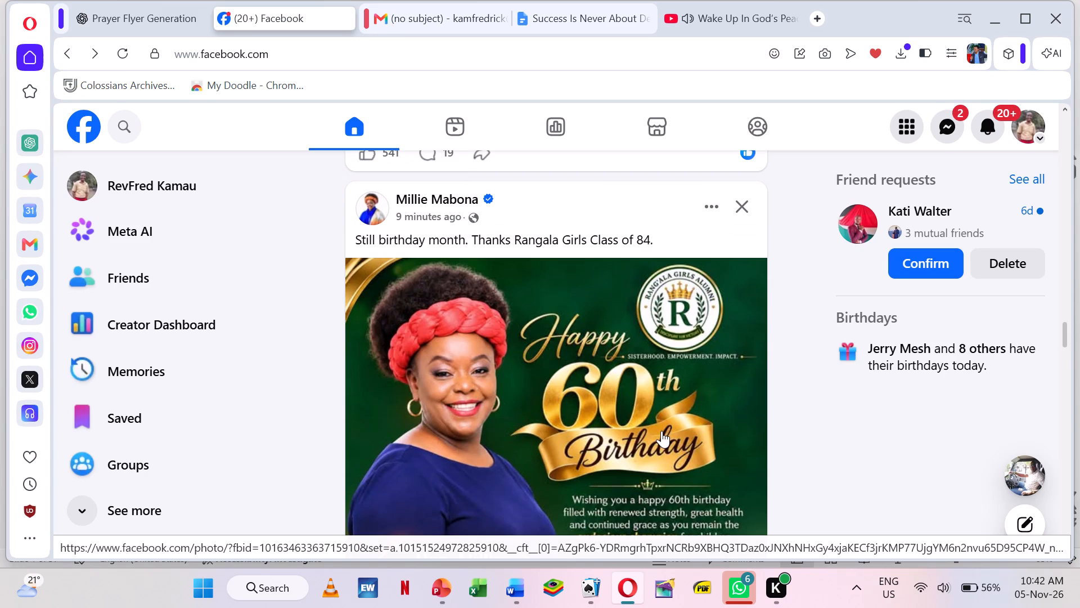
{"action": "scroll", "coordinate": [661, 431], "scroll_direction": "down", "scroll_amount": 2}
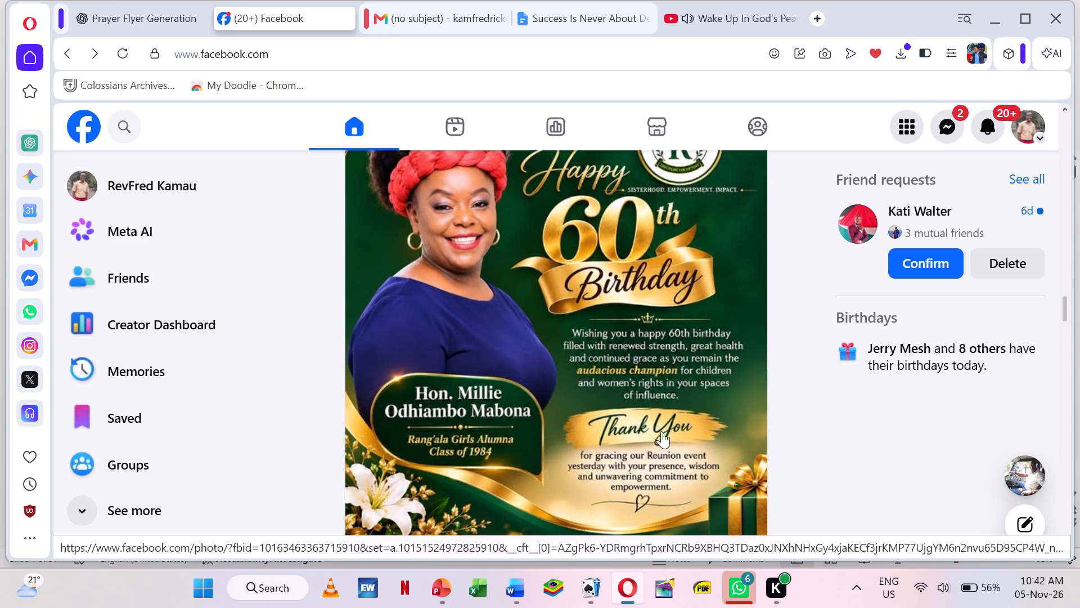
{"action": "scroll", "coordinate": [661, 431], "scroll_direction": "down", "scroll_amount": 7}
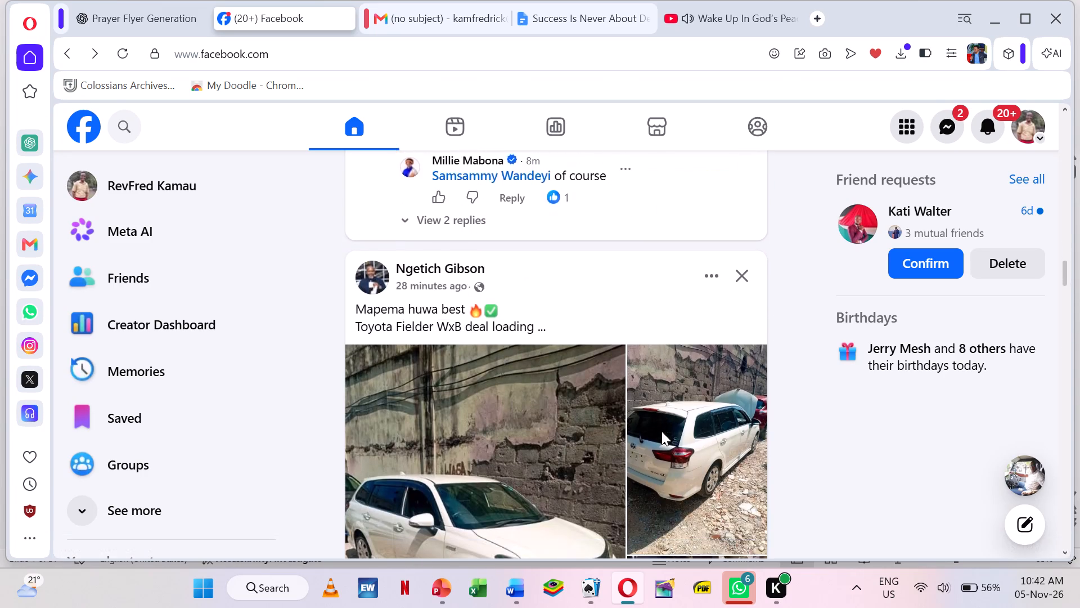
{"action": "scroll", "coordinate": [661, 431], "scroll_direction": "down", "scroll_amount": 9}
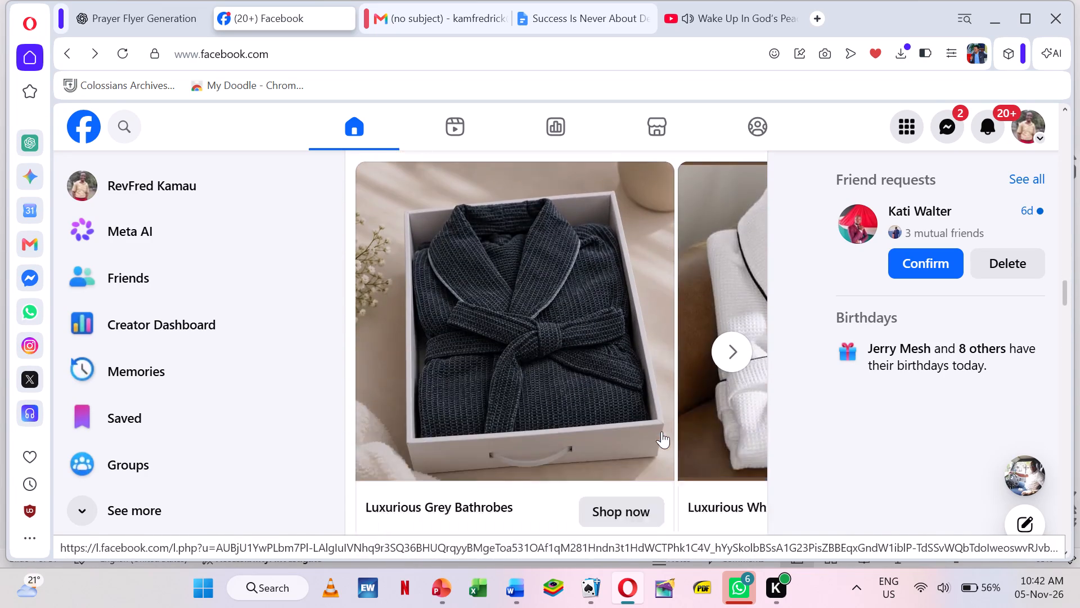
{"action": "scroll", "coordinate": [661, 431], "scroll_direction": "down", "scroll_amount": 6}
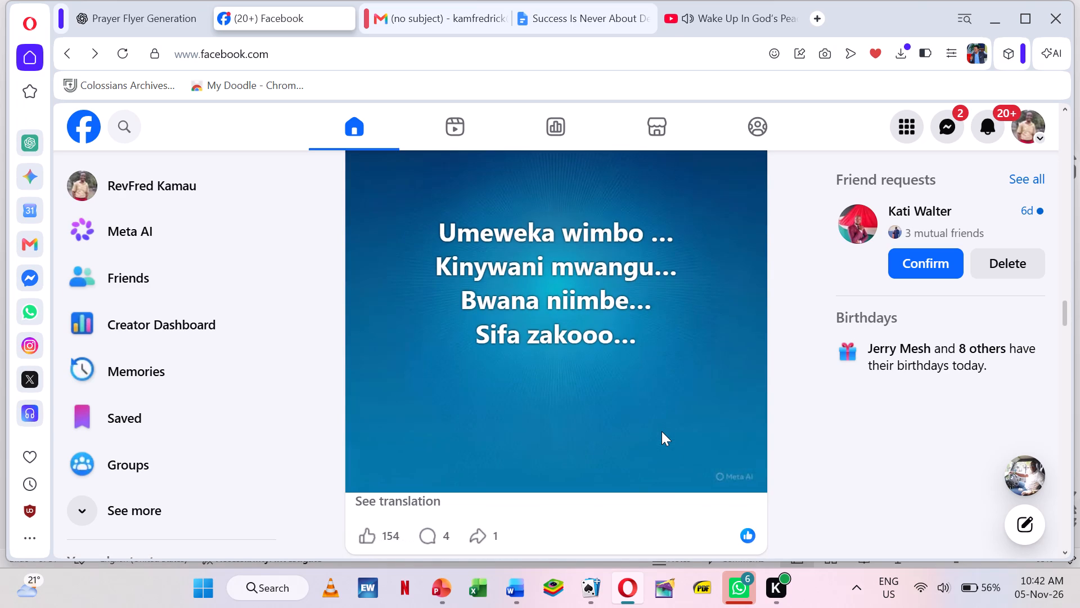
{"action": "scroll", "coordinate": [661, 431], "scroll_direction": "down", "scroll_amount": 5}
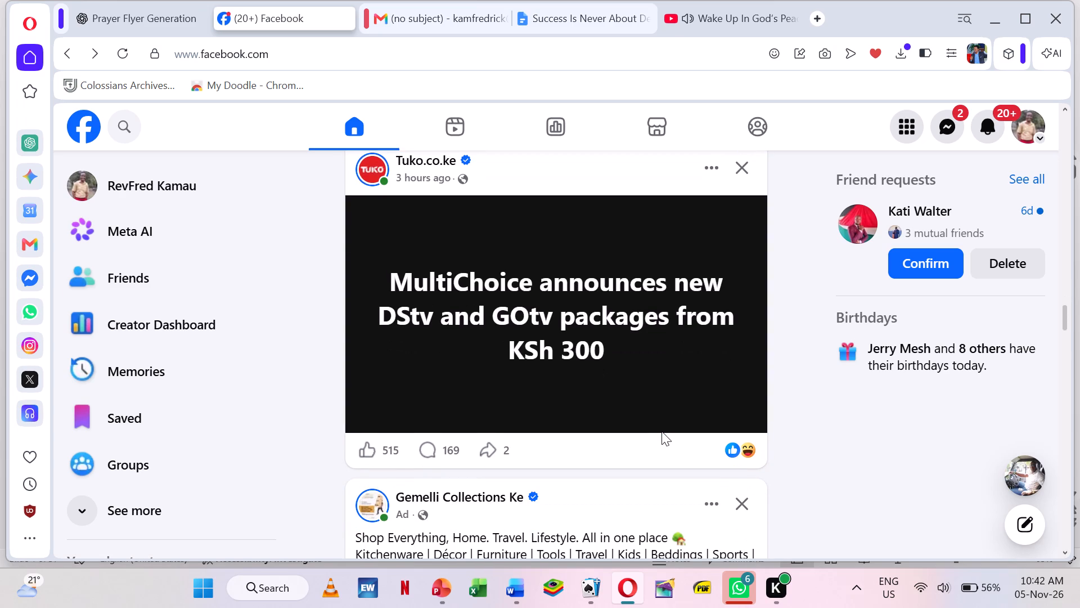
{"action": "scroll", "coordinate": [661, 431], "scroll_direction": "down", "scroll_amount": 3}
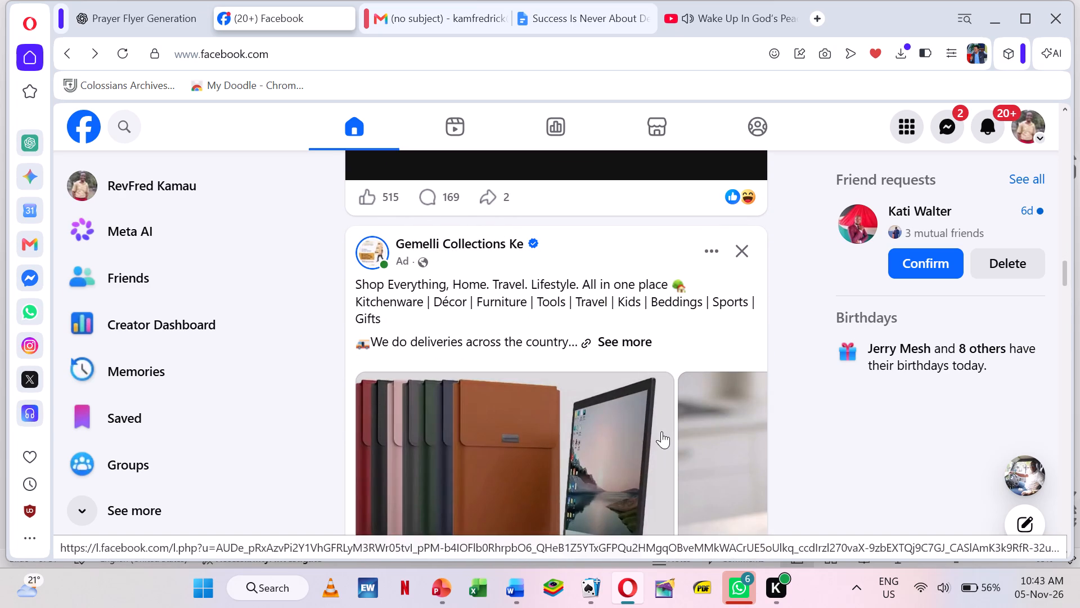
{"action": "scroll", "coordinate": [661, 431], "scroll_direction": "down", "scroll_amount": 3}
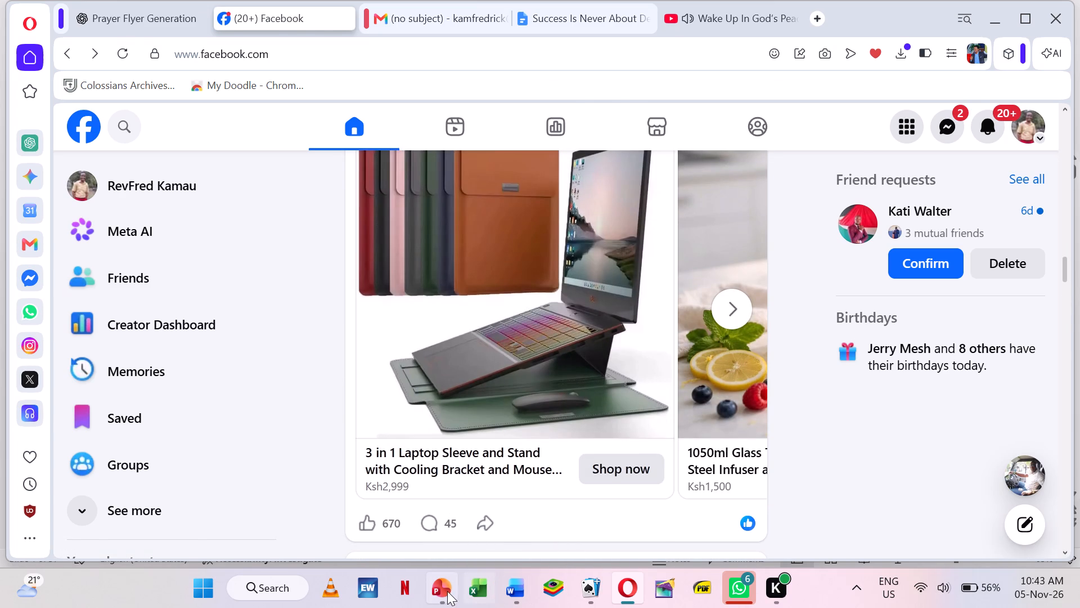
Switch to the PowerPoint presentation and apply the Blank layout to slide 2.
{"action": "left_click", "coordinate": [447, 591]}
{"action": "left_click", "coordinate": [74, 259]}
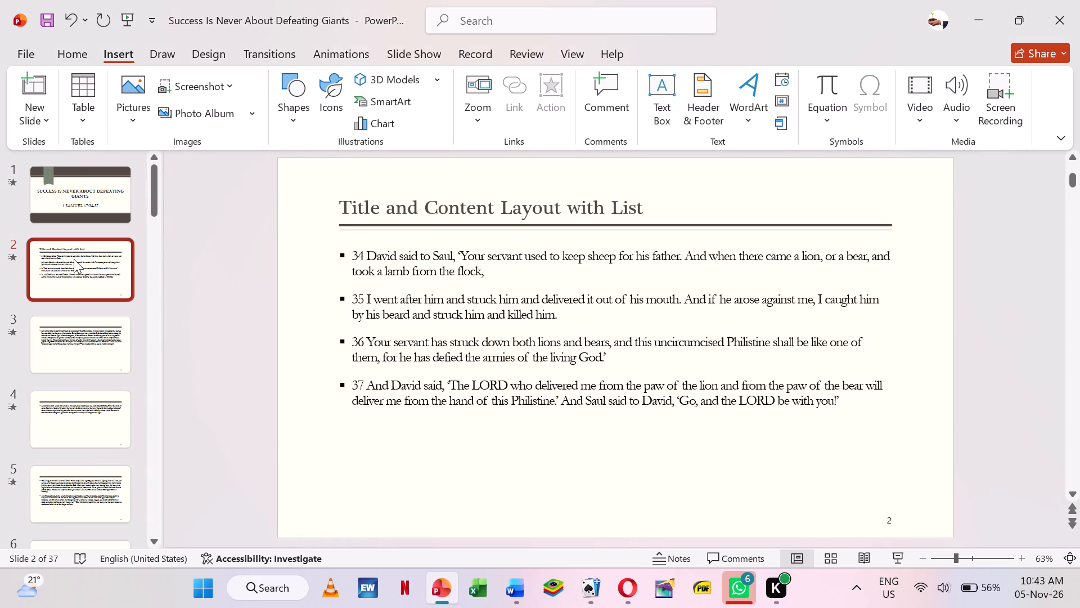
{"action": "right_click", "coordinate": [182, 248]}
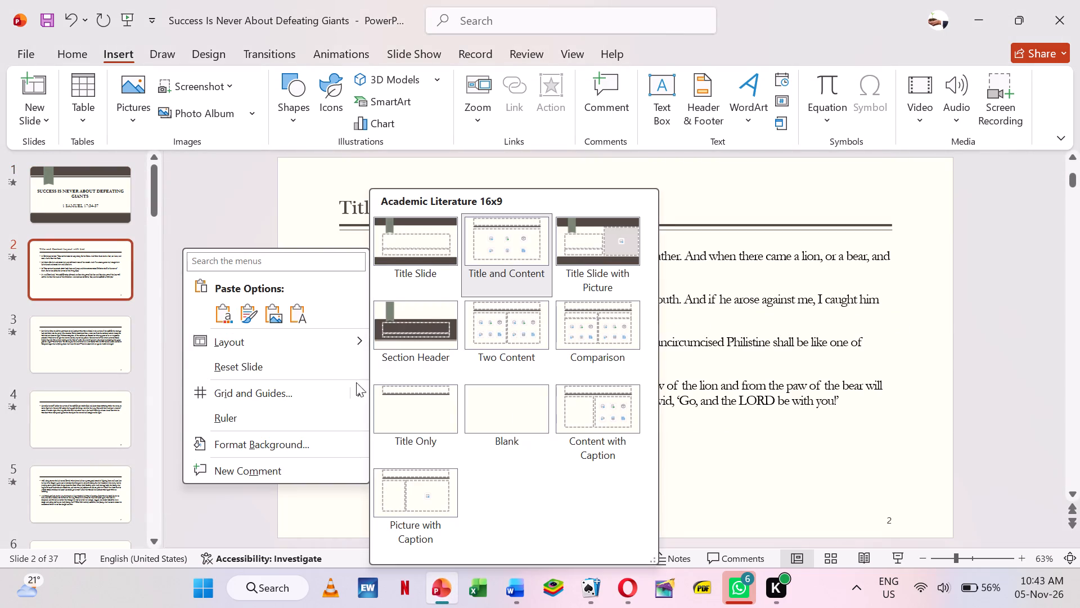
{"action": "left_click", "coordinate": [503, 408]}
Open slide 2's title text "Title and Content Layout with List" for editing.
{"action": "left_click", "coordinate": [476, 387]}
{"action": "left_click", "coordinate": [510, 194]}
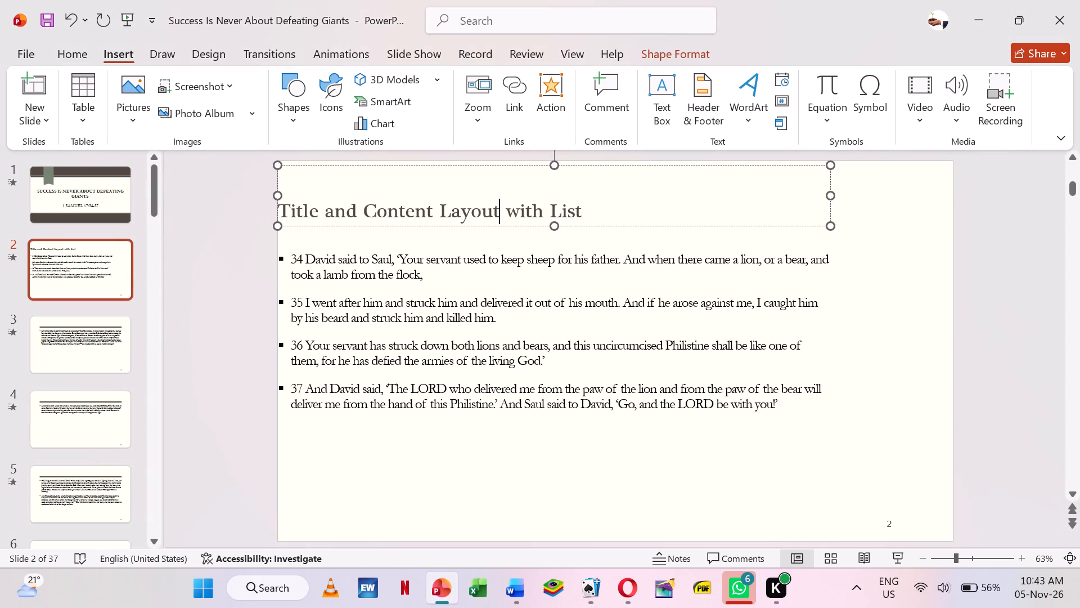
Delete the title placeholder from slide 2.
{"action": "left_click", "coordinate": [838, 196]}
{"action": "left_click", "coordinate": [836, 196]}
{"action": "left_click", "coordinate": [832, 196]}
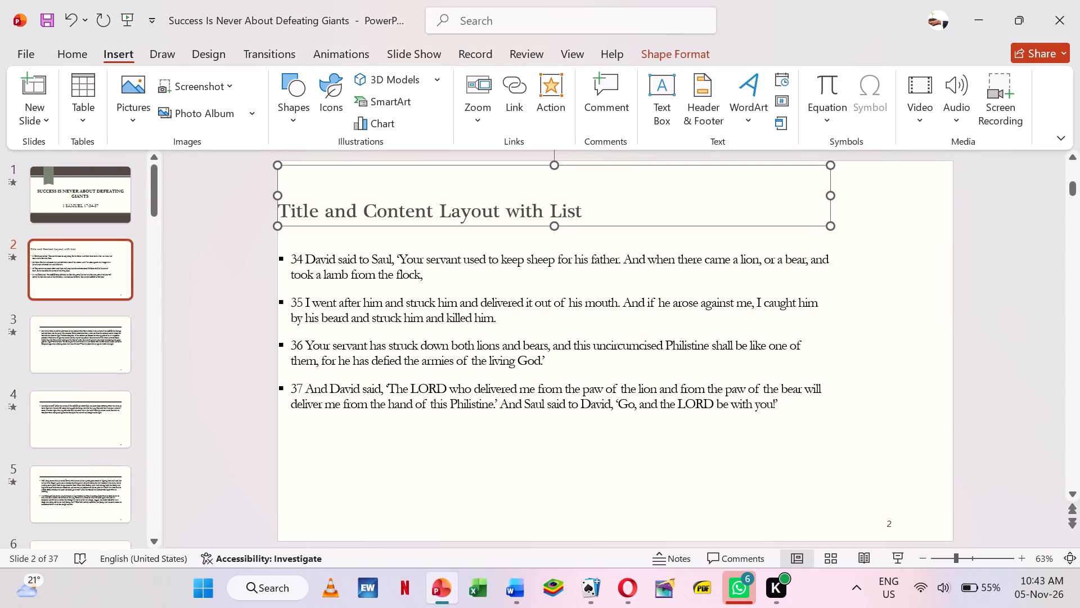
{"action": "key", "text": "Delete"}
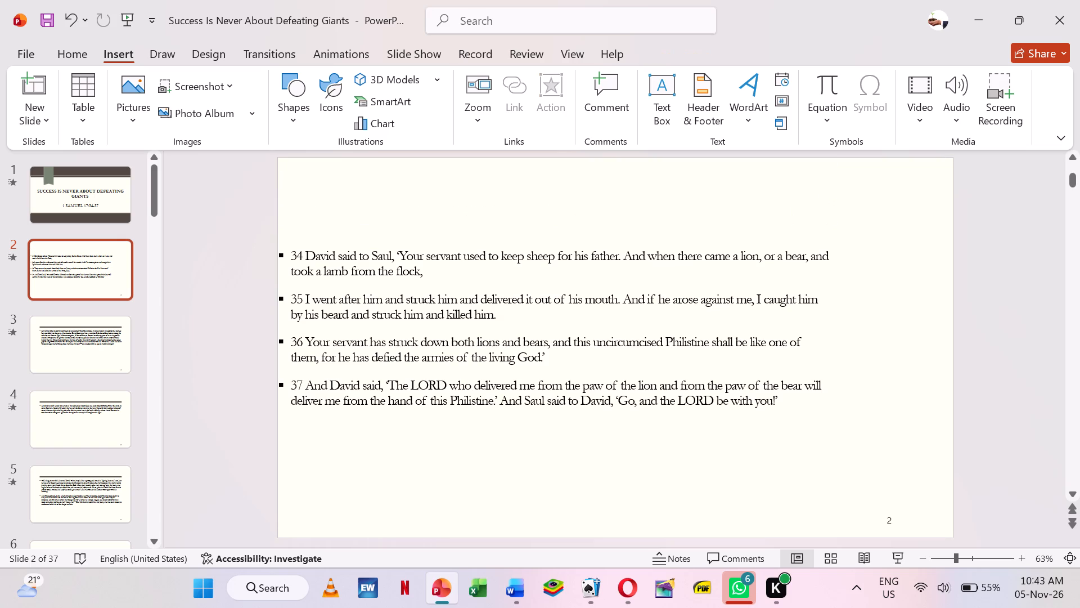
Enlarge slide 2's verse text box to cover the full width and height of the slide.
{"action": "left_click", "coordinate": [511, 310]}
{"action": "left_click_drag", "start_coordinate": [831, 248], "coordinate": [861, 229]}
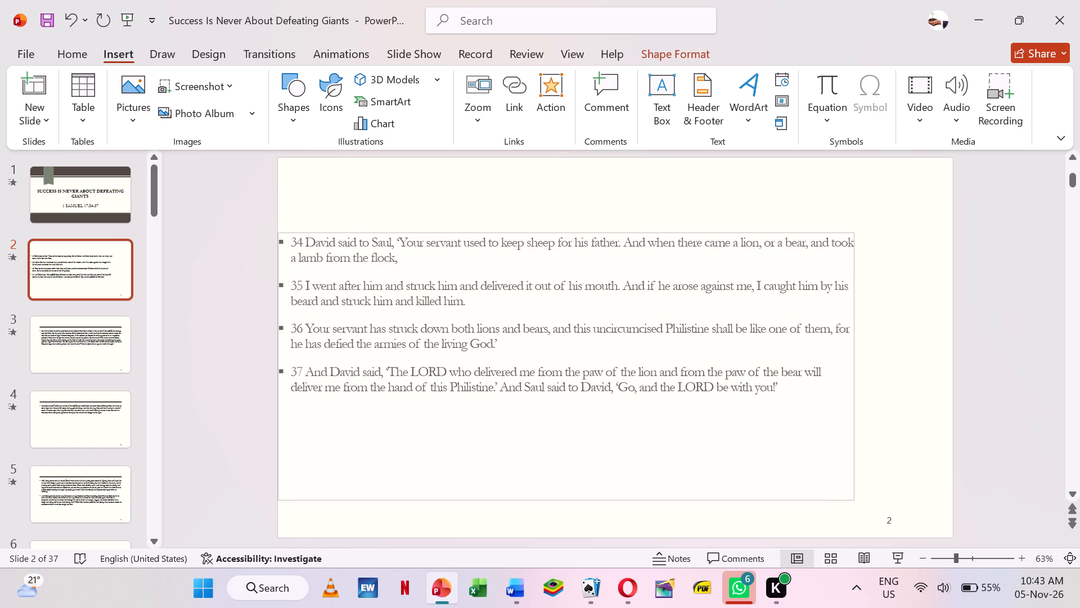
{"action": "left_click_drag", "start_coordinate": [861, 229], "coordinate": [955, 157]}
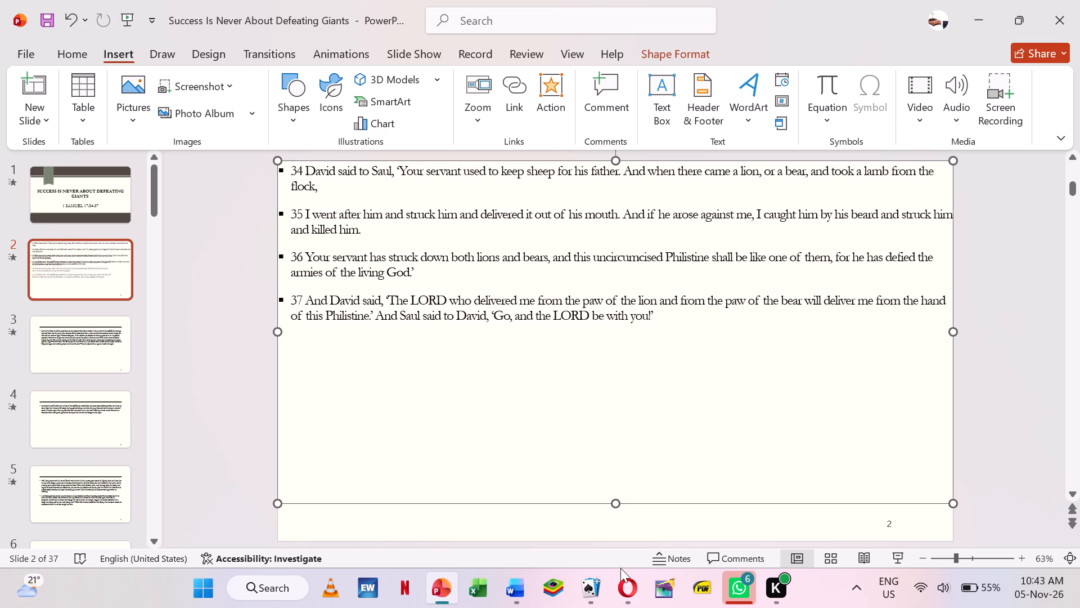
{"action": "left_click_drag", "start_coordinate": [616, 501], "coordinate": [625, 542]}
Set all the verse text on slide 2 to font size 40 and justify it.
{"action": "left_click", "coordinate": [484, 305]}
{"action": "key", "text": "ctrl+a"}
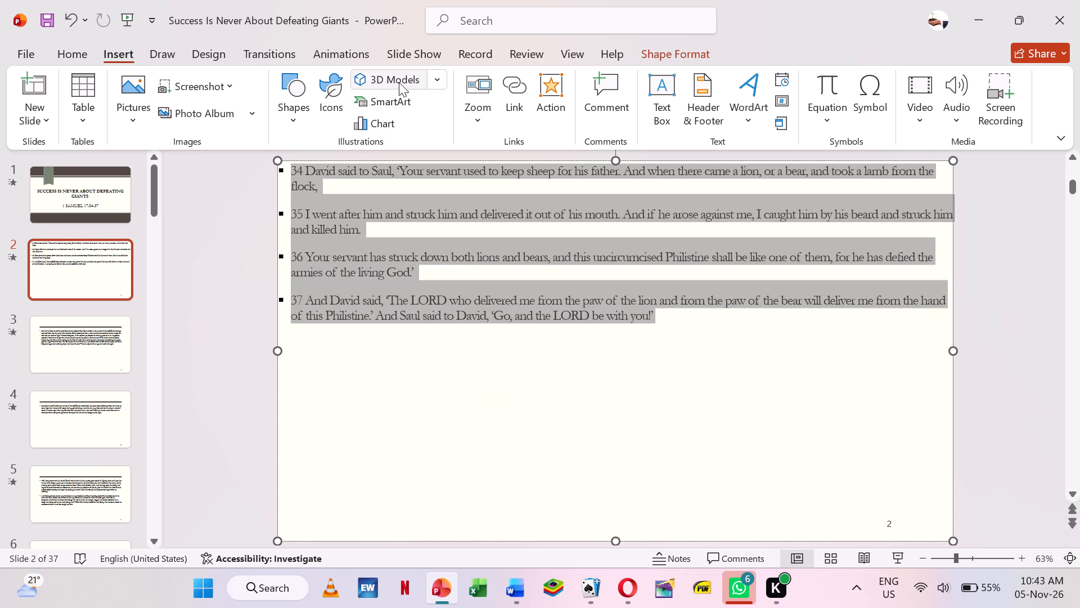
{"action": "left_click", "coordinate": [71, 52]}
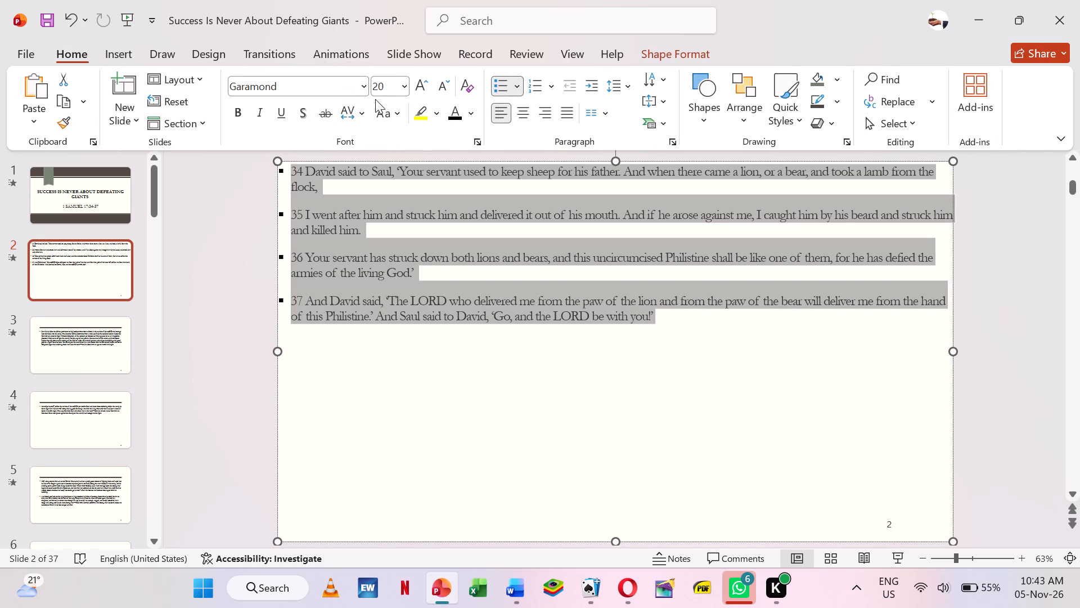
{"action": "left_click", "coordinate": [386, 90]}
{"action": "type", "text": "40"}
{"action": "key", "text": "Return"}
{"action": "left_click", "coordinate": [568, 114]}
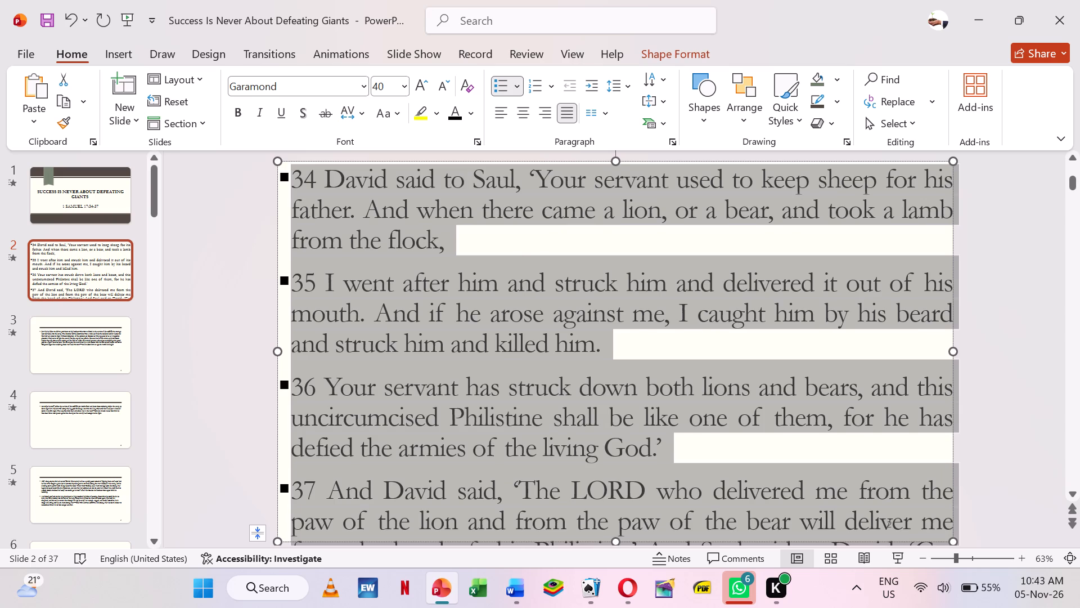
Set the verses' paragraph format to 0" indent before text, no special indent, 0 pt spacing before and single line spacing.
{"action": "scroll", "coordinate": [499, 241], "scroll_direction": "down", "scroll_amount": 4}
{"action": "scroll", "coordinate": [499, 241], "scroll_direction": "up", "scroll_amount": 4}
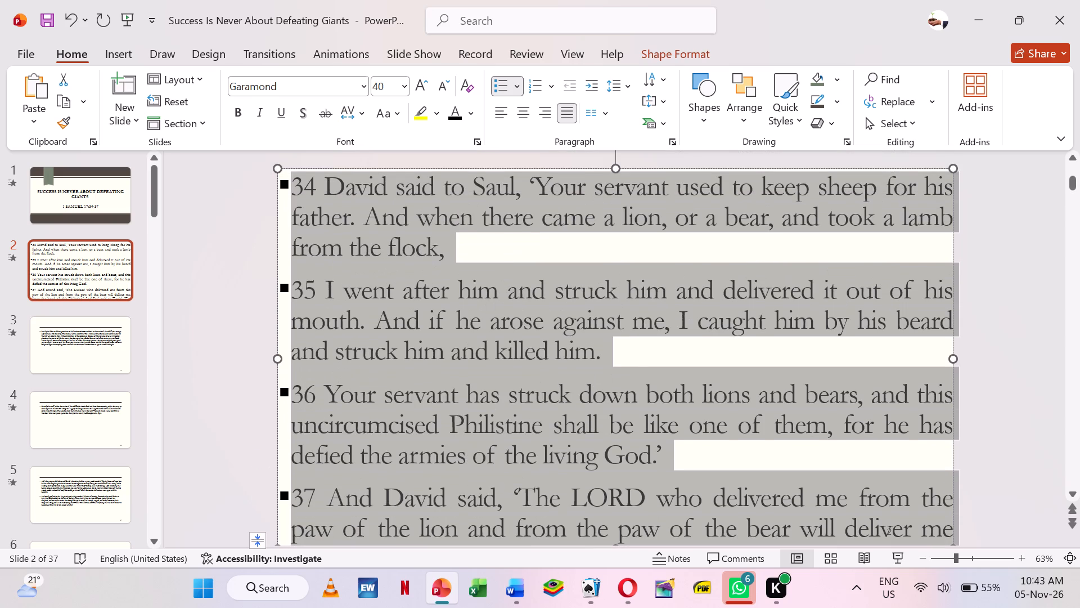
{"action": "left_click", "coordinate": [673, 142]}
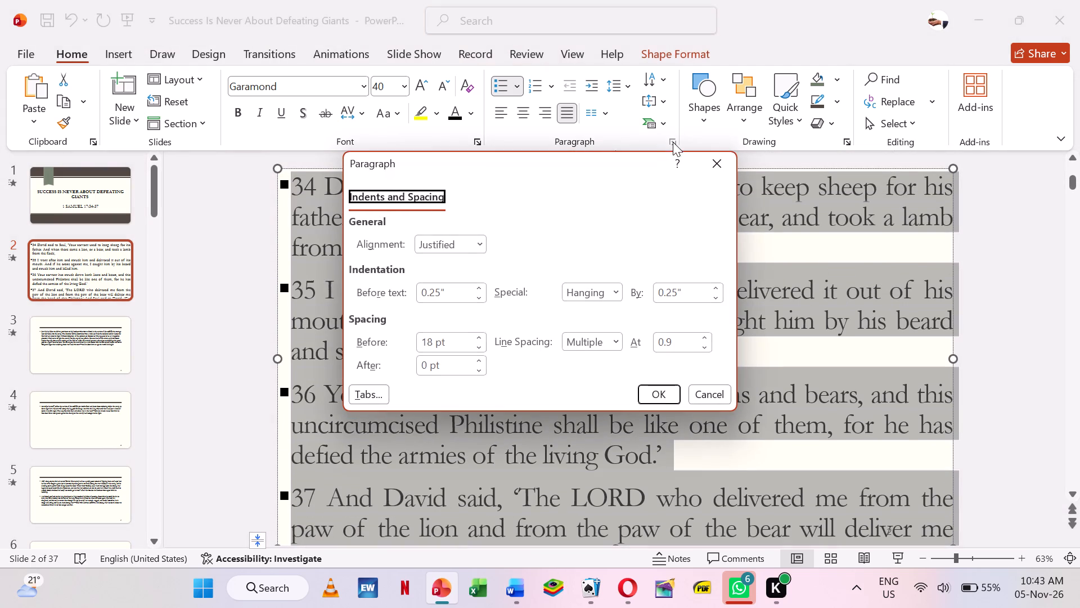
{"action": "left_click", "coordinate": [474, 297]}
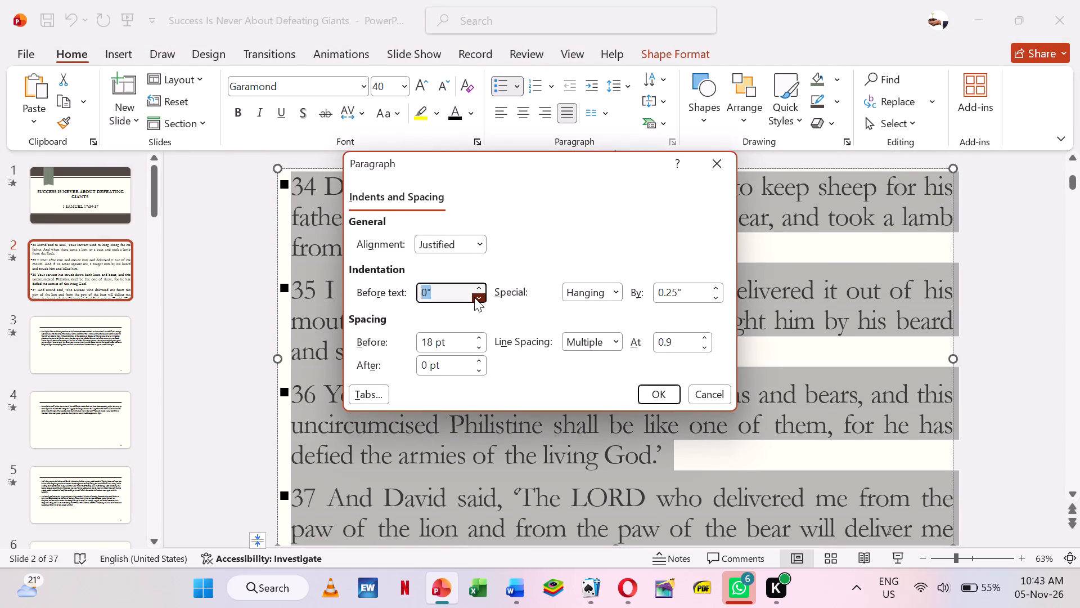
{"action": "left_click", "coordinate": [619, 290]}
{"action": "left_click", "coordinate": [606, 307]}
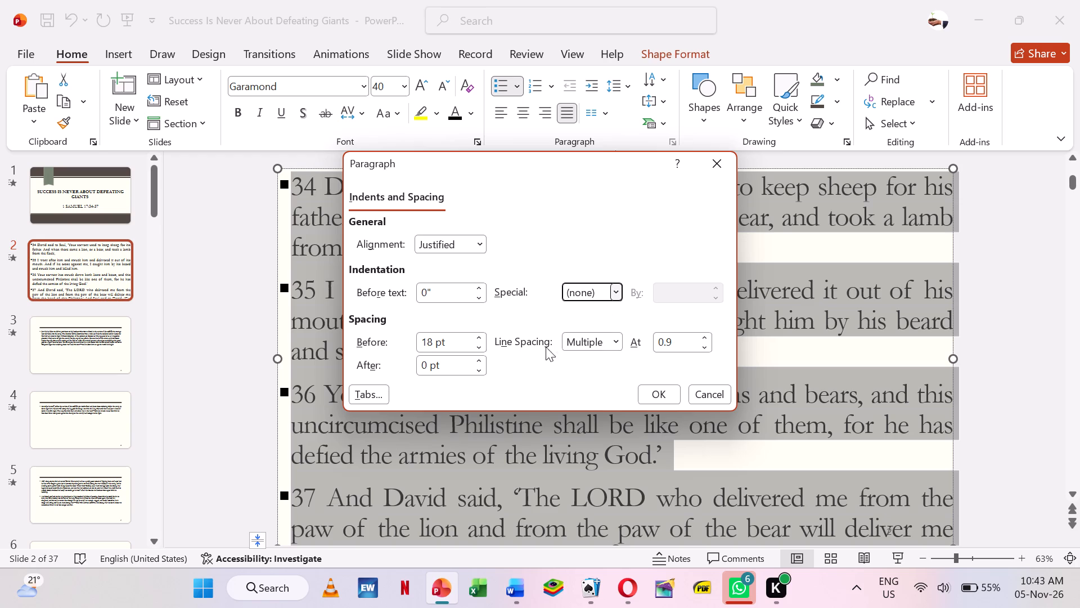
{"action": "left_click", "coordinate": [483, 350]}
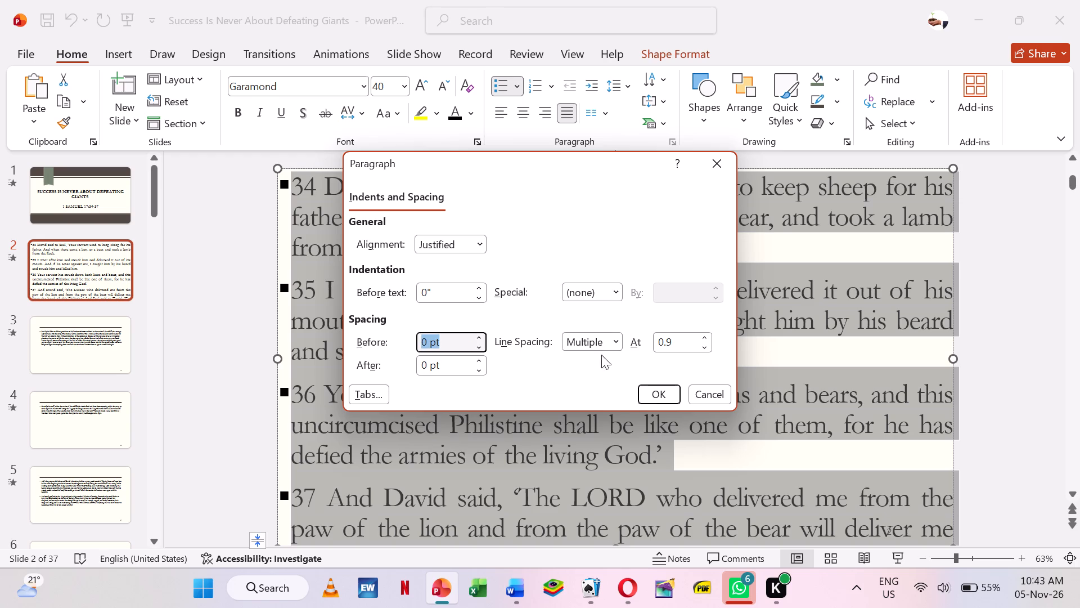
{"action": "left_click", "coordinate": [614, 341]}
{"action": "left_click", "coordinate": [596, 365]}
{"action": "left_click", "coordinate": [654, 395]}
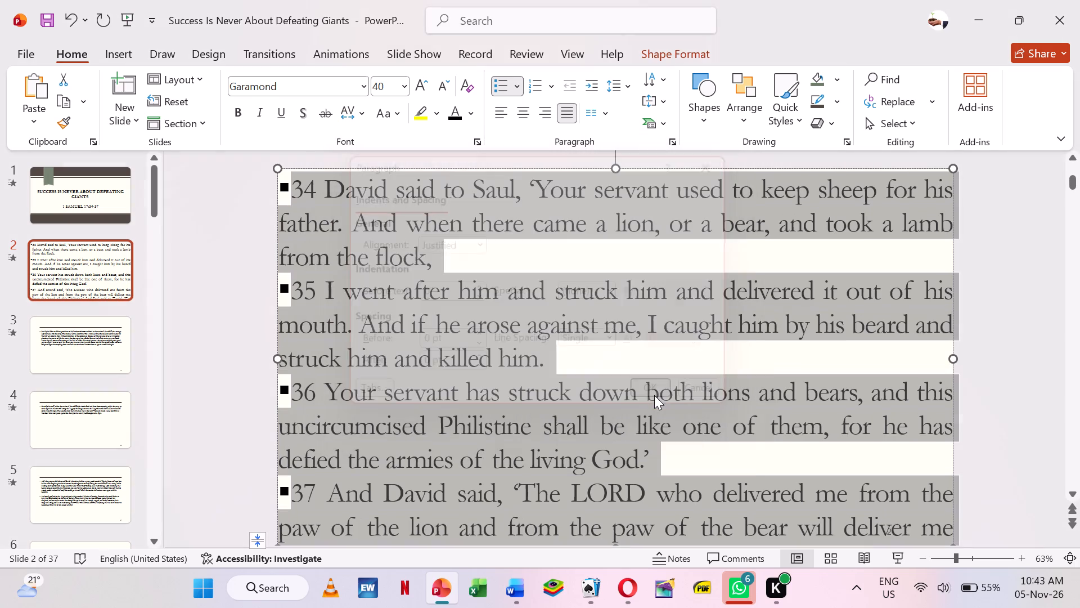
Remove the bullets from verses 34, 35, 36 and 37 on slide 2.
{"action": "left_click", "coordinate": [512, 399]}
{"action": "left_click", "coordinate": [292, 185]}
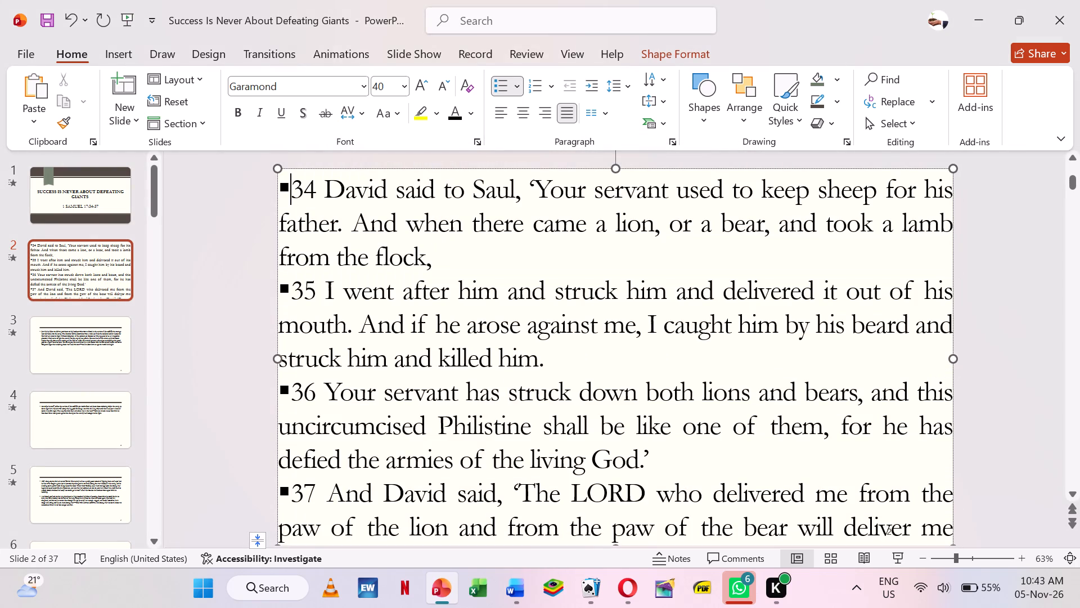
{"action": "key", "text": "BackSpace"}
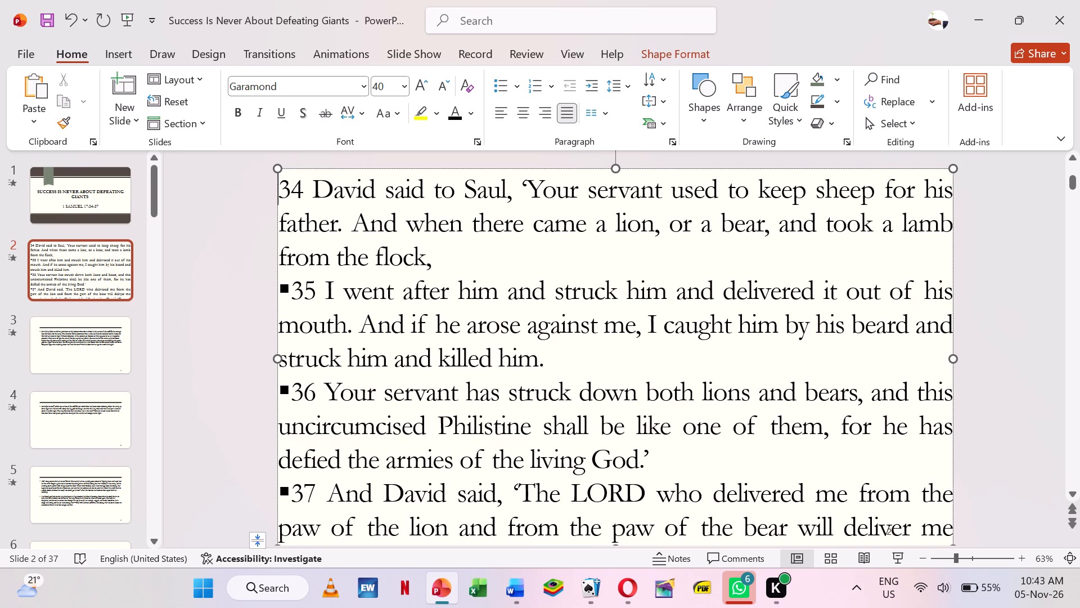
{"action": "left_click", "coordinate": [297, 285]}
{"action": "key", "text": "Left"}
{"action": "key", "text": "BackSpace"}
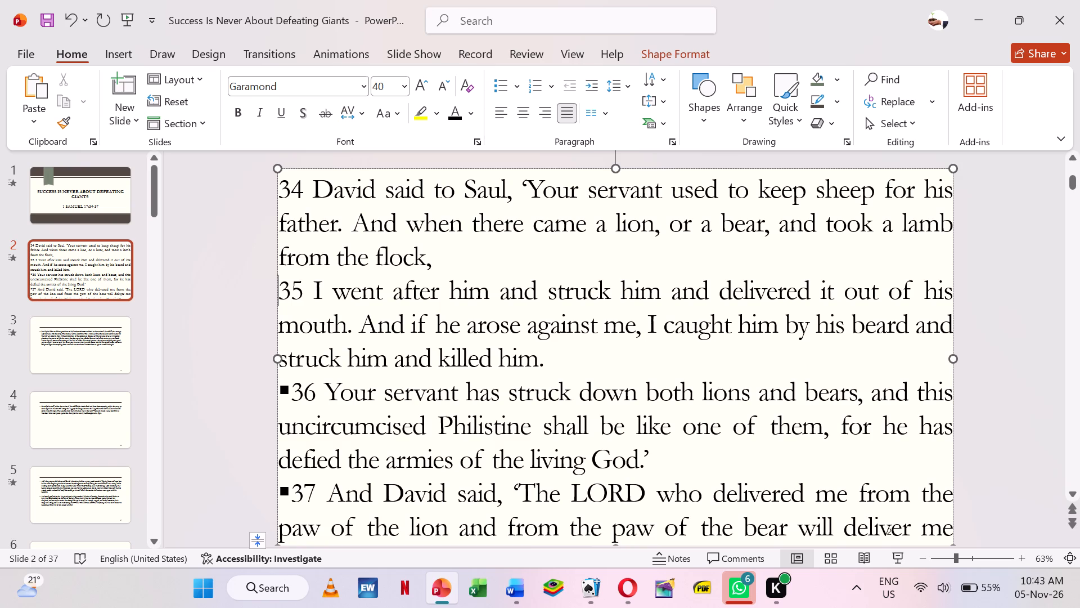
{"action": "left_click", "coordinate": [298, 390]}
{"action": "left_click", "coordinate": [289, 390]}
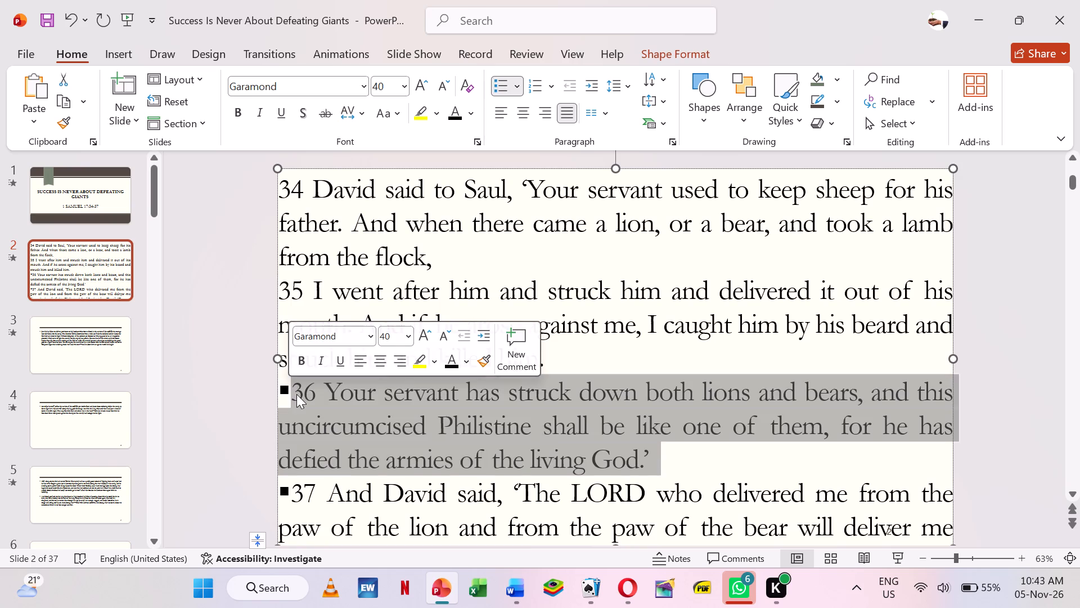
{"action": "left_click", "coordinate": [296, 394]}
{"action": "key", "text": "BackSpace"}
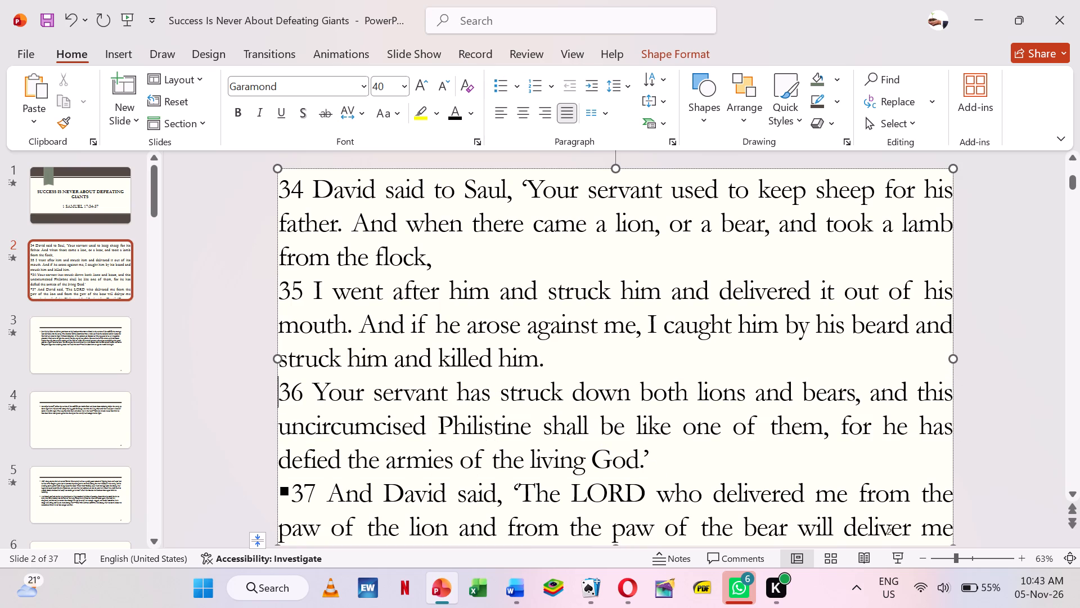
{"action": "left_click", "coordinate": [295, 489]}
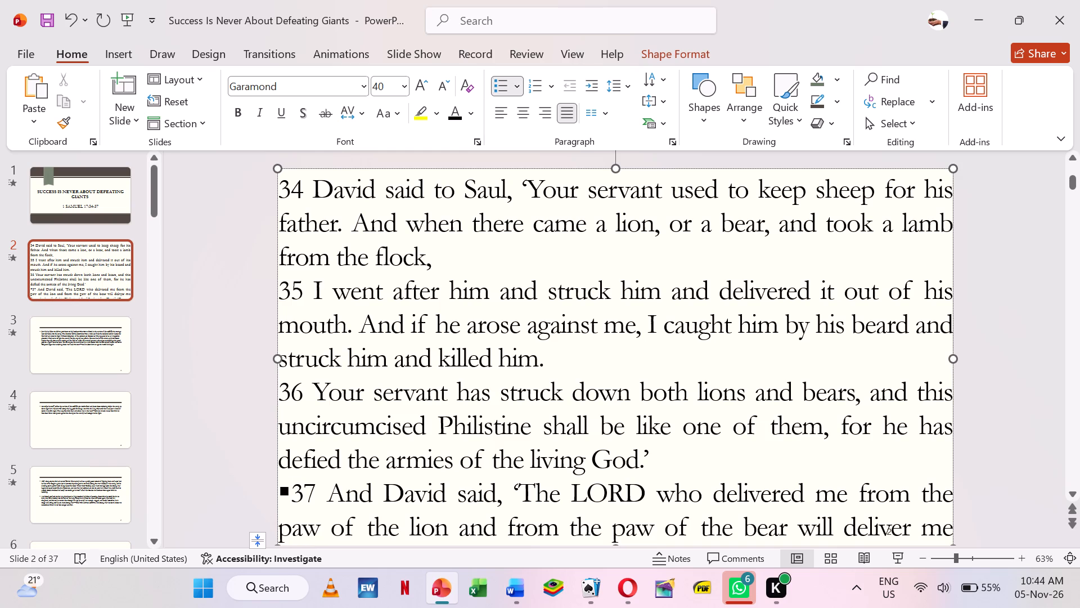
{"action": "key", "text": "BackSpace"}
Try font sizes 36 and 37 on all of slide 2's verse text, settling on 38.
{"action": "scroll", "coordinate": [296, 490], "scroll_direction": "down", "scroll_amount": 1}
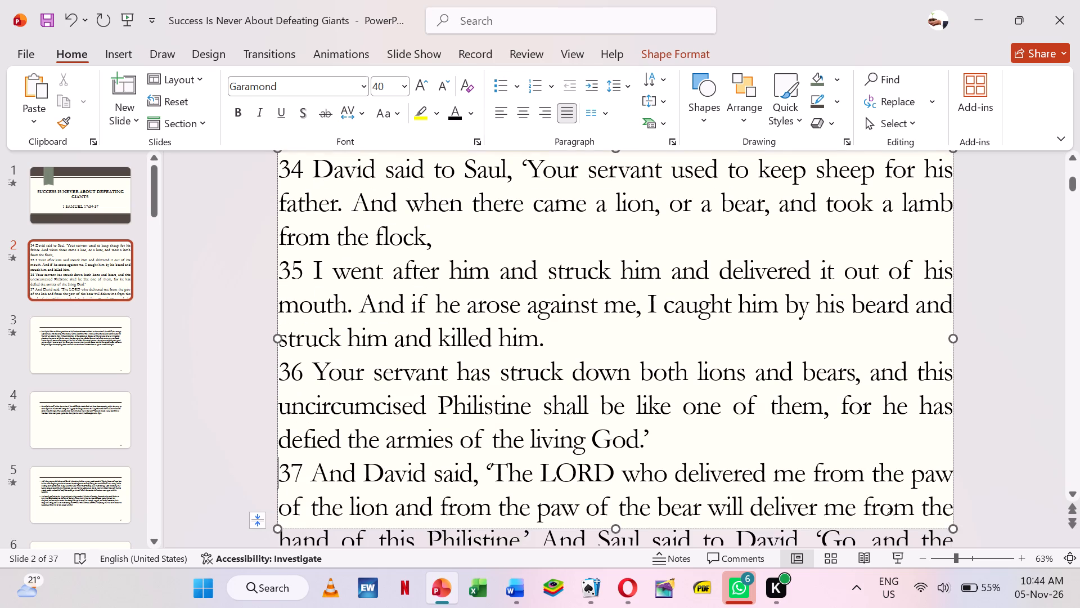
{"action": "scroll", "coordinate": [296, 490], "scroll_direction": "down", "scroll_amount": 2}
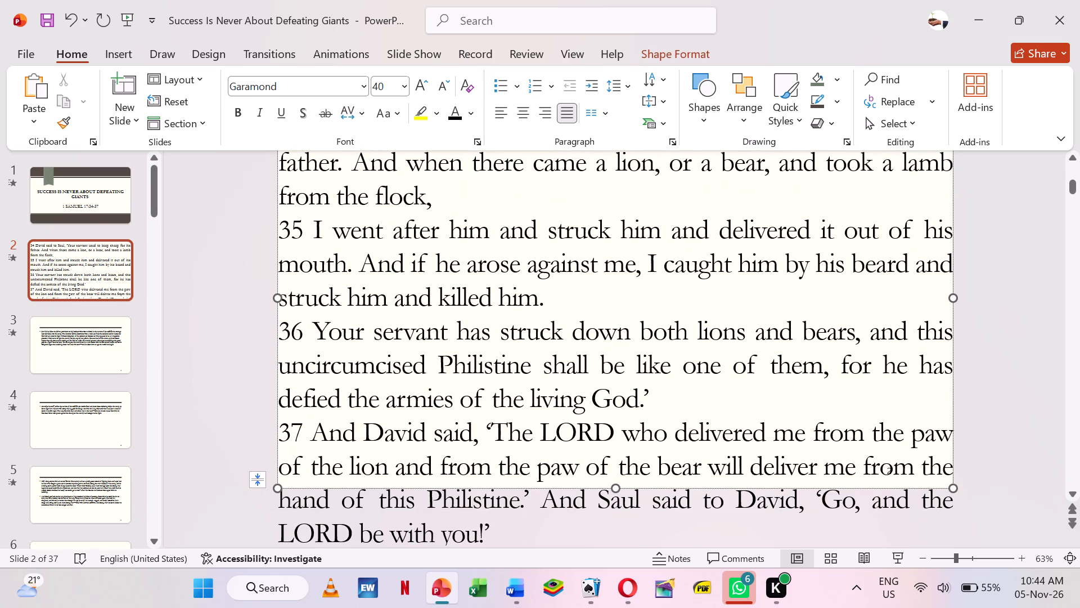
{"action": "key", "text": "ctrl+a"}
{"action": "left_click", "coordinate": [388, 85]}
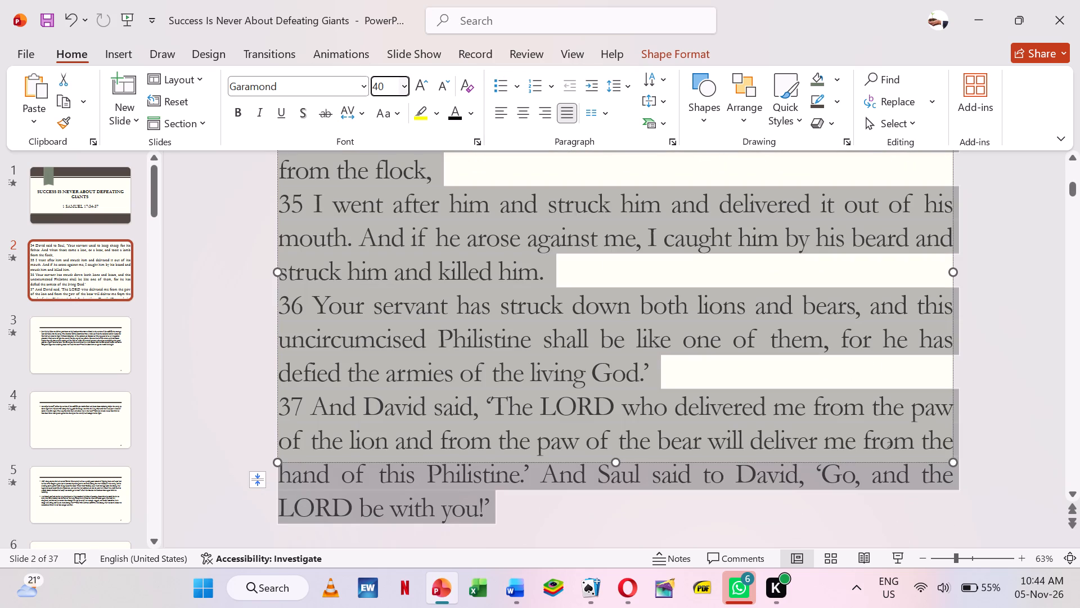
{"action": "type", "text": "36"}
{"action": "key", "text": "Return"}
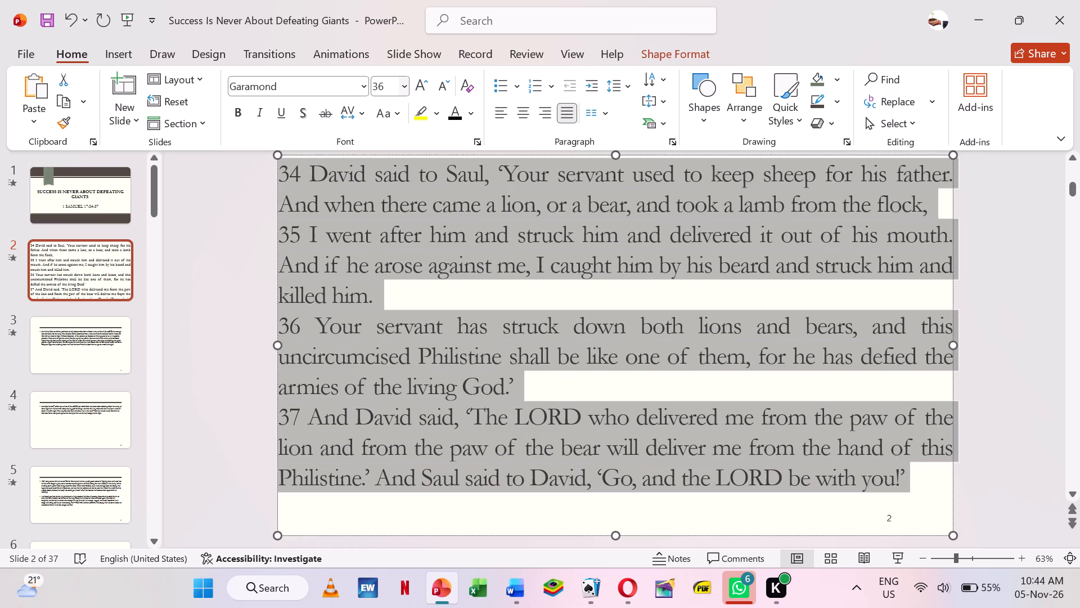
{"action": "left_click", "coordinate": [388, 85]}
{"action": "type", "text": "37"}
{"action": "key", "text": "Return"}
{"action": "left_click", "coordinate": [388, 85]}
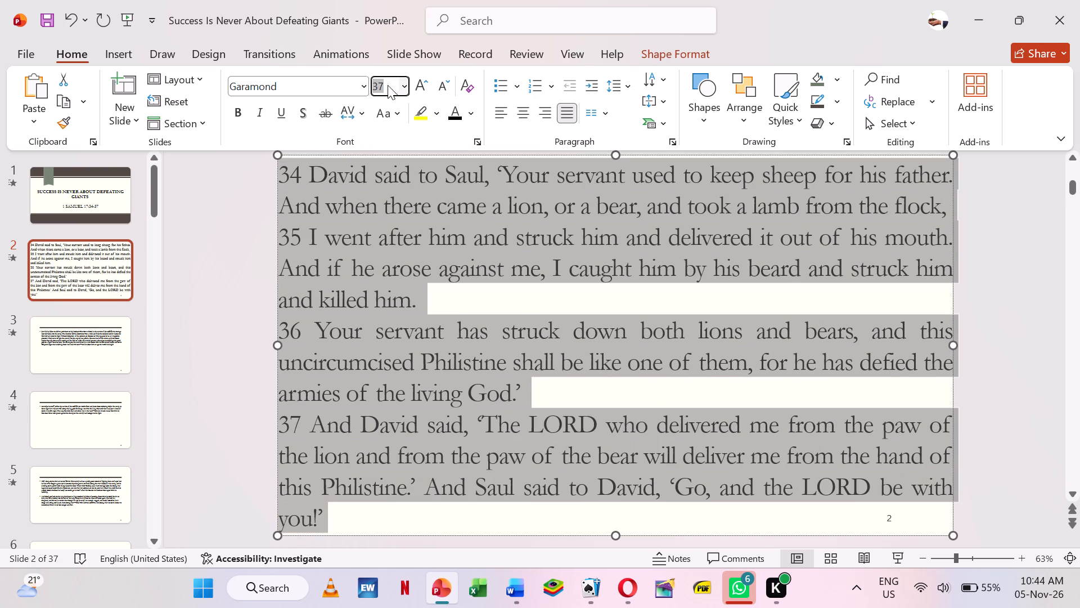
{"action": "type", "text": "38"}
{"action": "key", "text": "Return"}
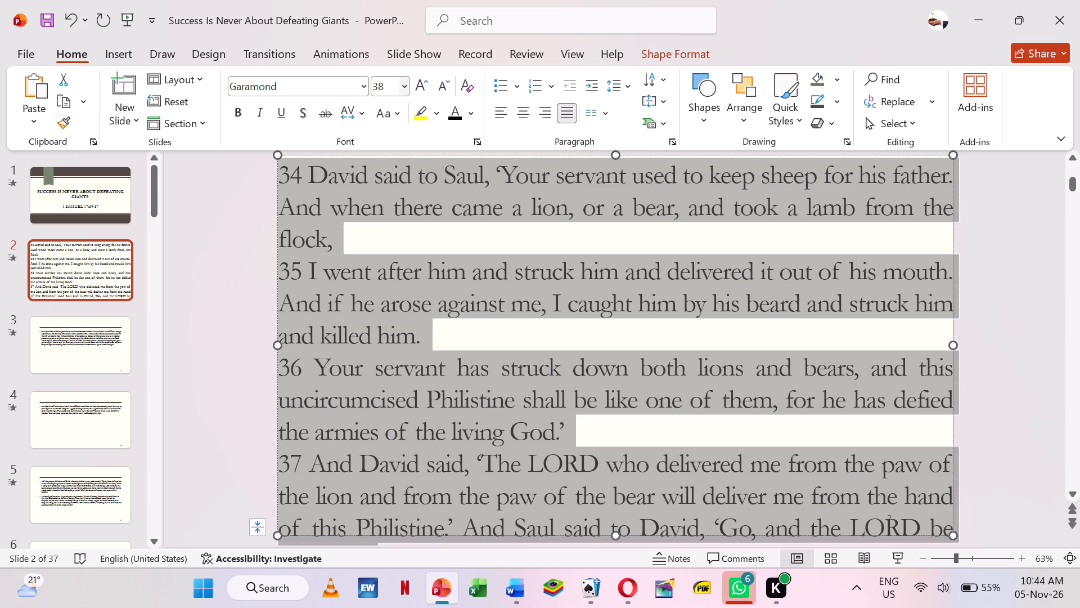
Reduce the font size of verse 34 alone to 37.
{"action": "left_click", "coordinate": [360, 235]}
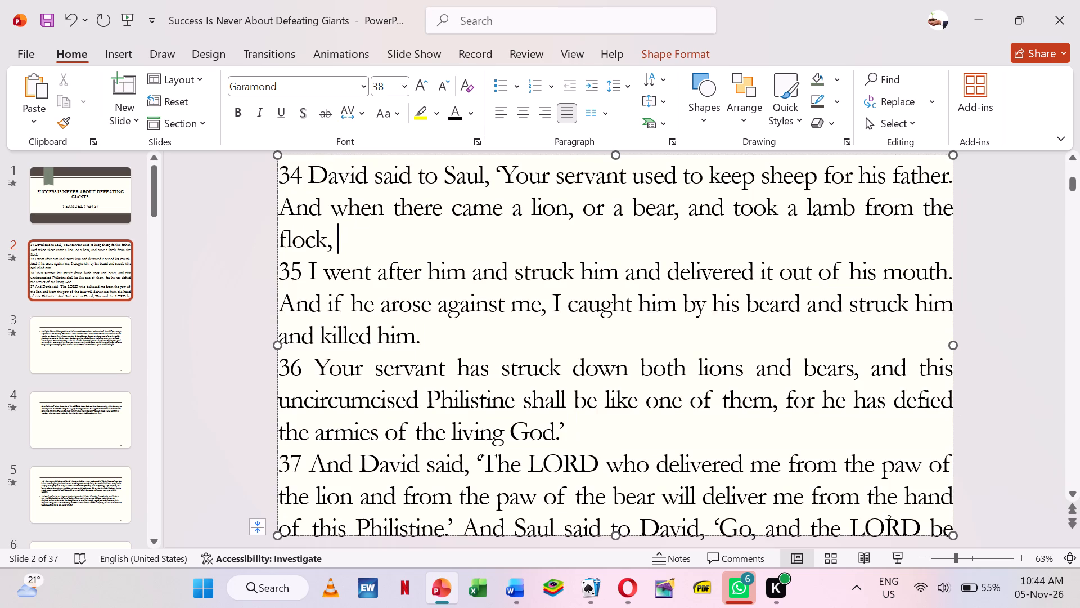
{"action": "left_click_drag", "start_coordinate": [361, 240], "coordinate": [271, 165]}
{"action": "left_click", "coordinate": [382, 87]}
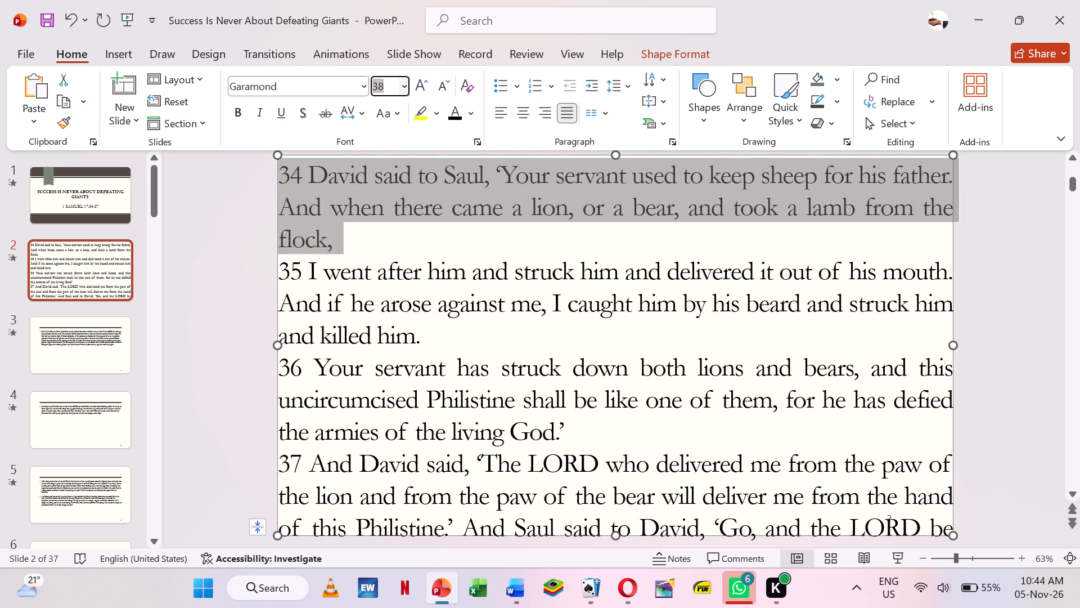
{"action": "type", "text": "37"}
{"action": "key", "text": "Return"}
{"action": "left_click", "coordinate": [464, 417]}
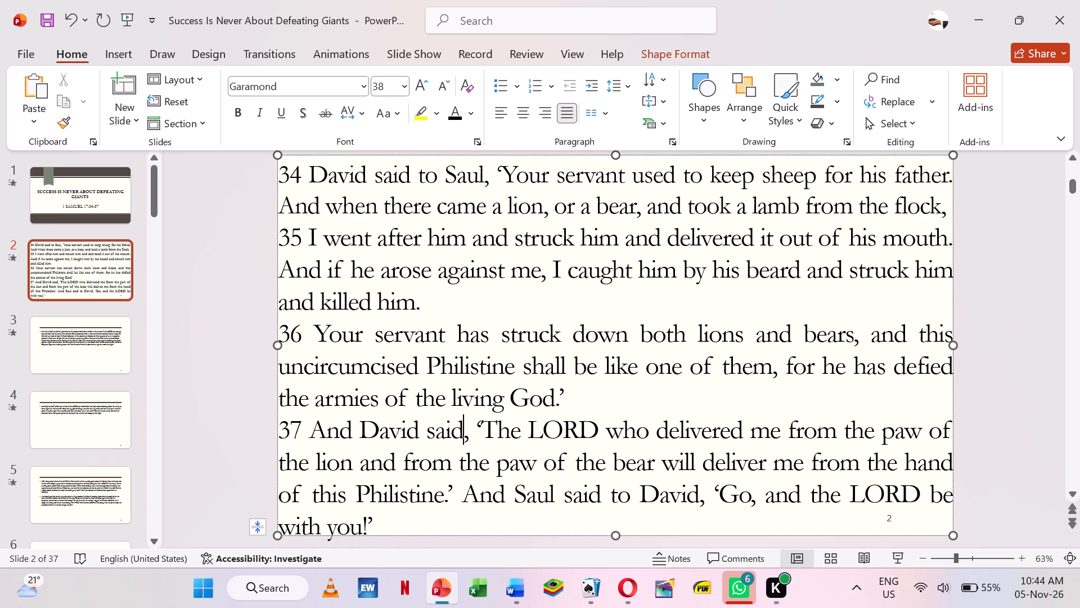
{"action": "left_click", "coordinate": [455, 494]}
Apply the Blank layout to slide 3.
{"action": "scroll", "coordinate": [462, 491], "scroll_direction": "down", "scroll_amount": 1}
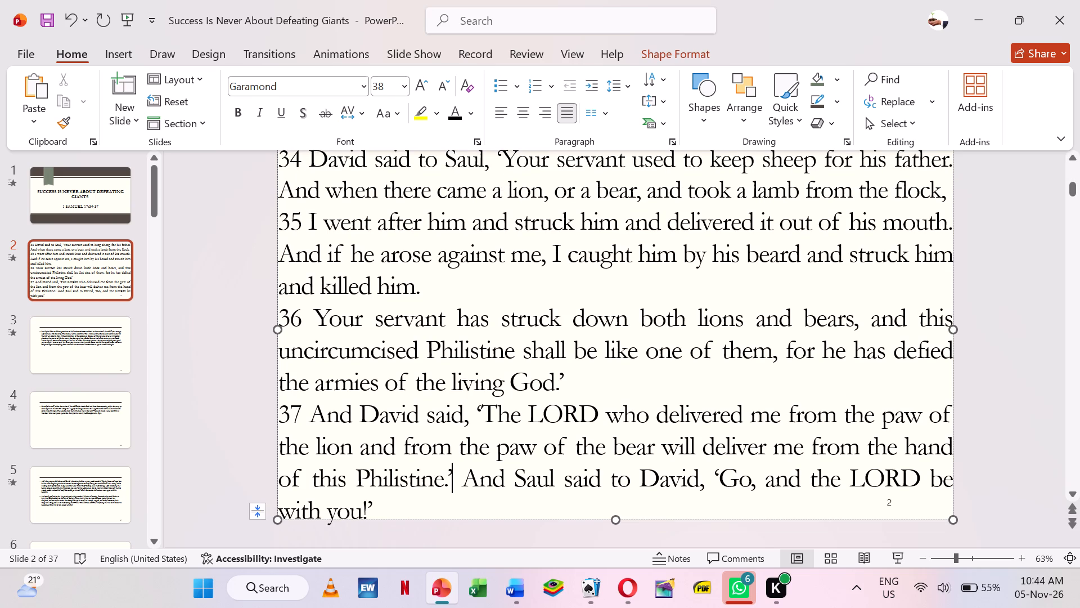
{"action": "scroll", "coordinate": [462, 491], "scroll_direction": "down", "scroll_amount": 1}
{"action": "right_click", "coordinate": [224, 292]}
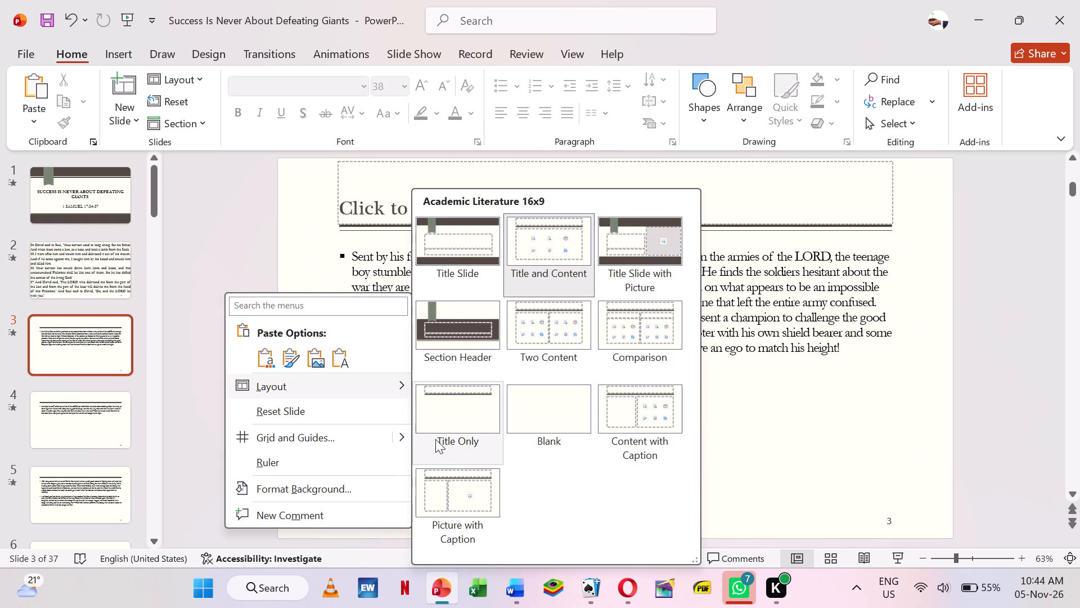
{"action": "left_click", "coordinate": [548, 415]}
Stretch slide 3's text box up and across to the slide's top-right corner.
{"action": "left_click", "coordinate": [506, 345]}
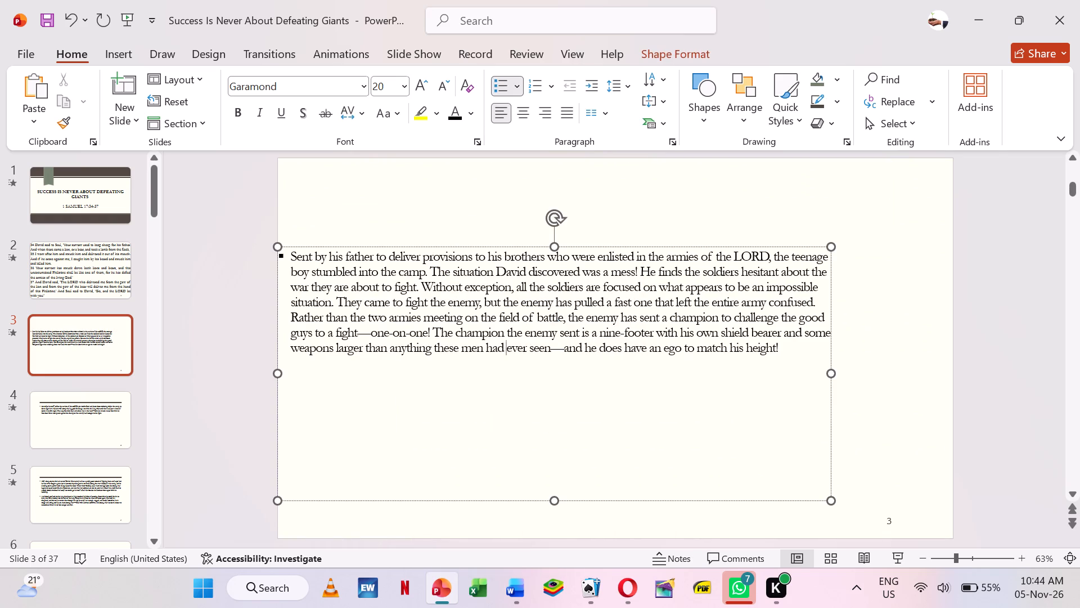
{"action": "left_click_drag", "start_coordinate": [833, 248], "coordinate": [947, 169]}
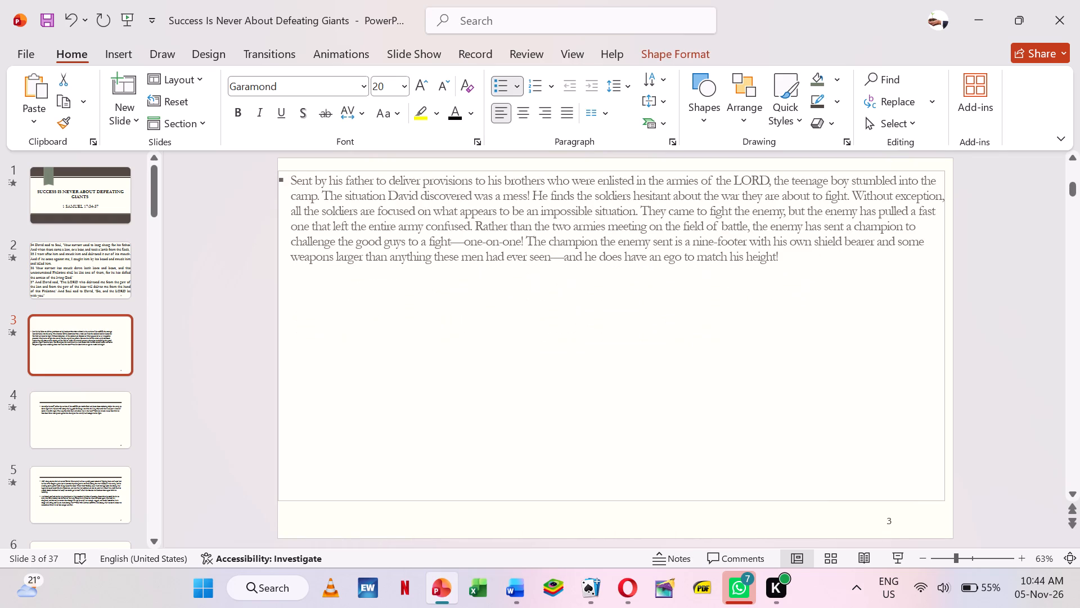
{"action": "left_click_drag", "start_coordinate": [947, 169], "coordinate": [956, 159]}
Copy the sermon title and scripture reference from slide 1 and search the web for them in Opera.
{"action": "left_click", "coordinate": [60, 195]}
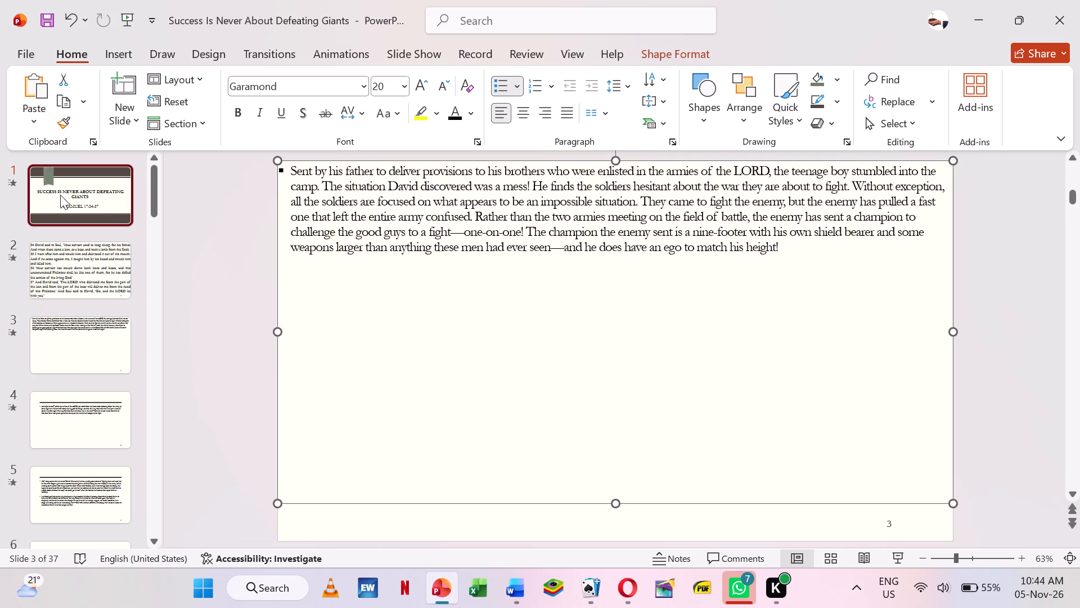
{"action": "left_click_drag", "start_coordinate": [767, 419], "coordinate": [278, 296]}
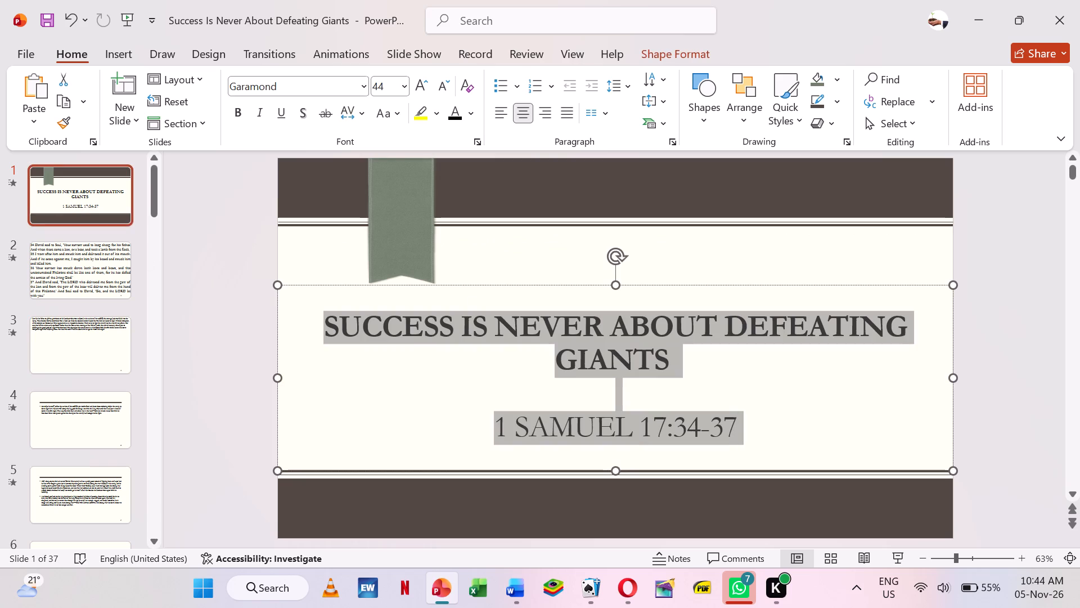
{"action": "right_click", "coordinate": [413, 327]}
{"action": "left_click", "coordinate": [508, 193]}
{"action": "left_click", "coordinate": [629, 585]}
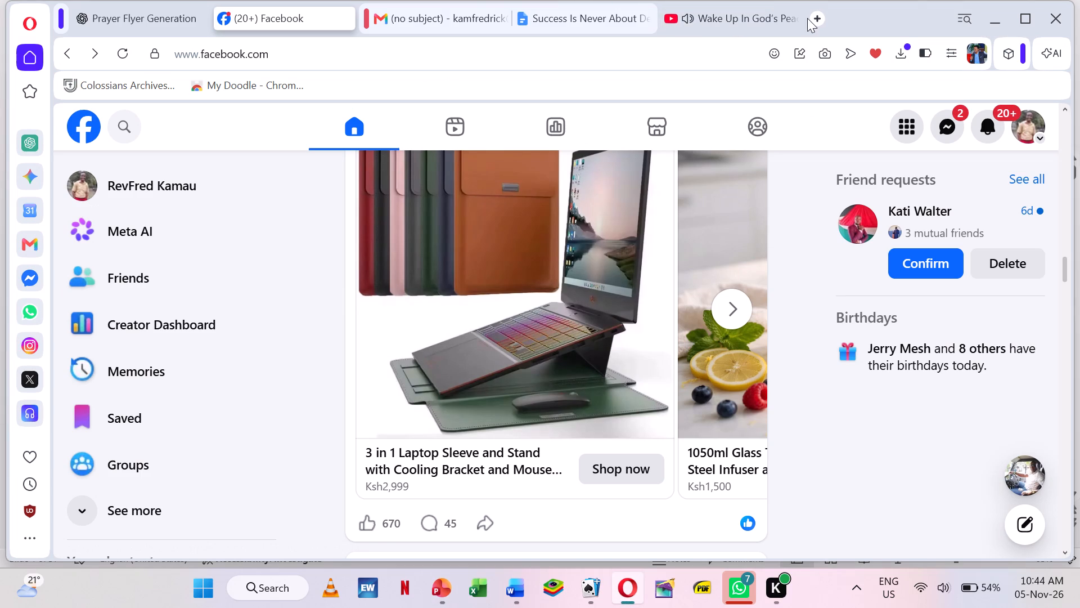
{"action": "left_click", "coordinate": [597, 9]}
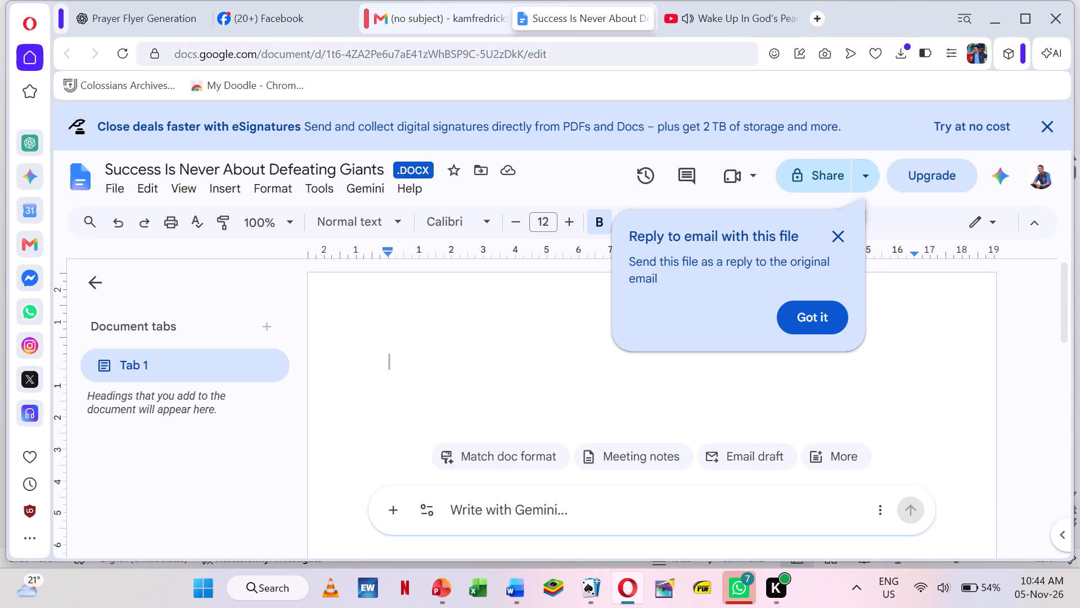
{"action": "left_click", "coordinate": [581, 53]}
{"action": "key", "text": "ctrl+v"}
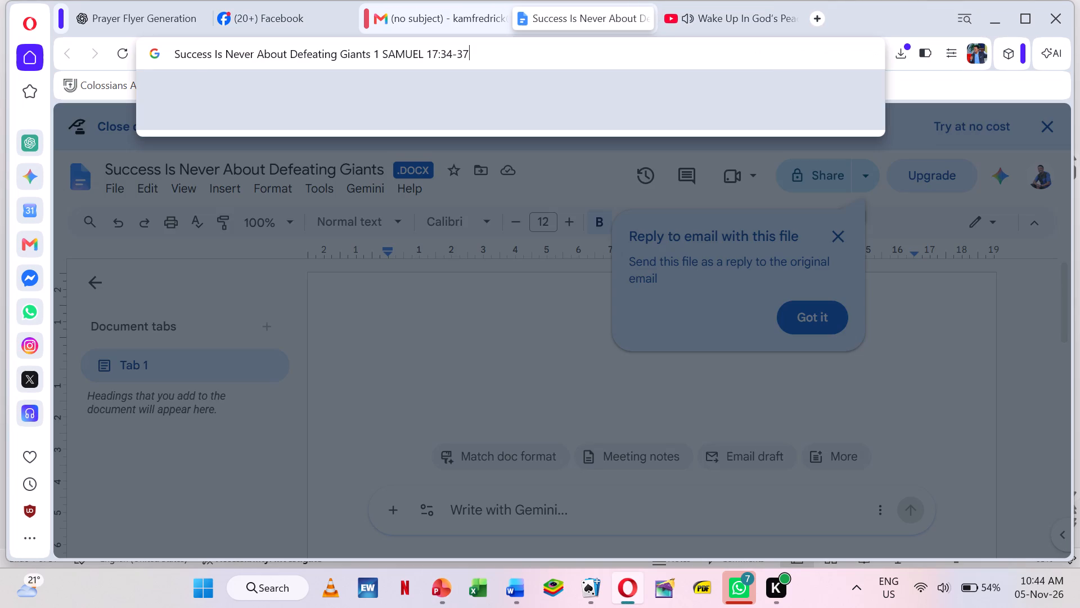
{"action": "key", "text": "Return"}
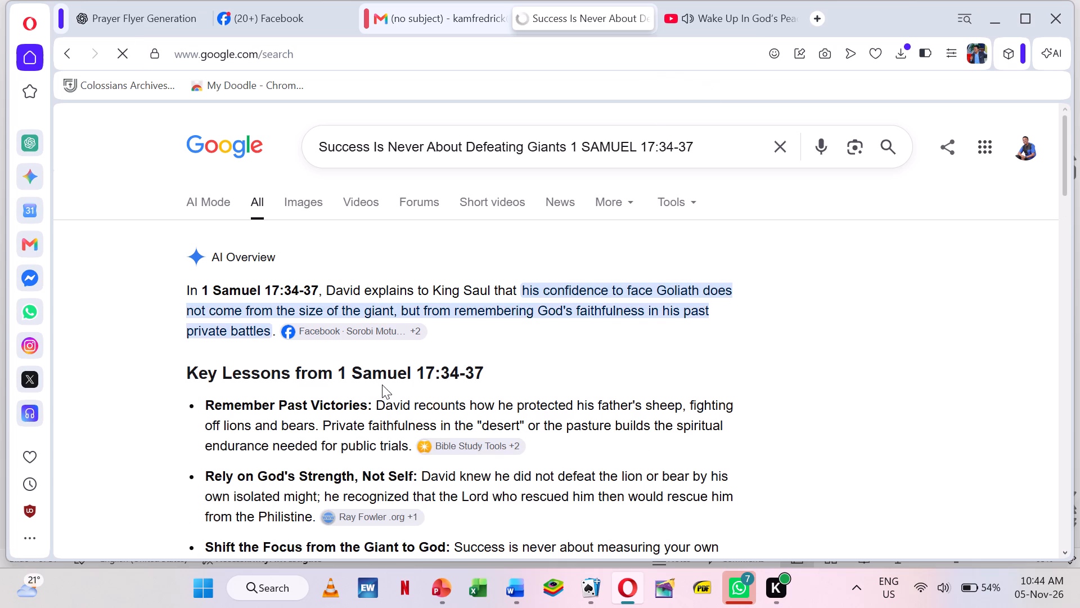
Open the "Success Is Never About Defeating the Giants" result and the SermonCentral result directly below it in new tabs.
{"action": "scroll", "coordinate": [382, 384], "scroll_direction": "down", "scroll_amount": 7}
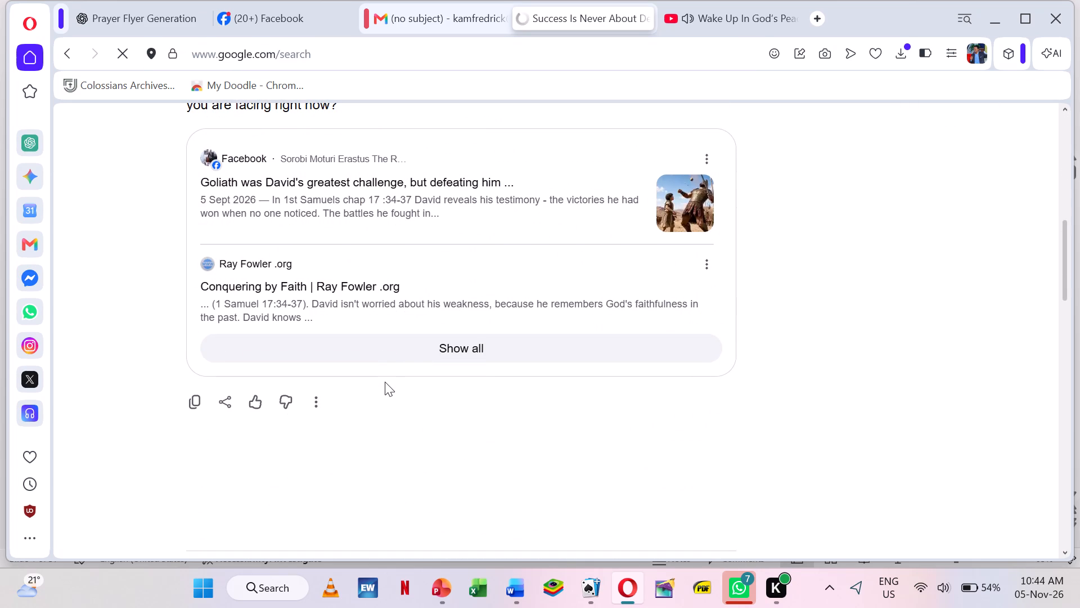
{"action": "scroll", "coordinate": [385, 382], "scroll_direction": "down", "scroll_amount": 4}
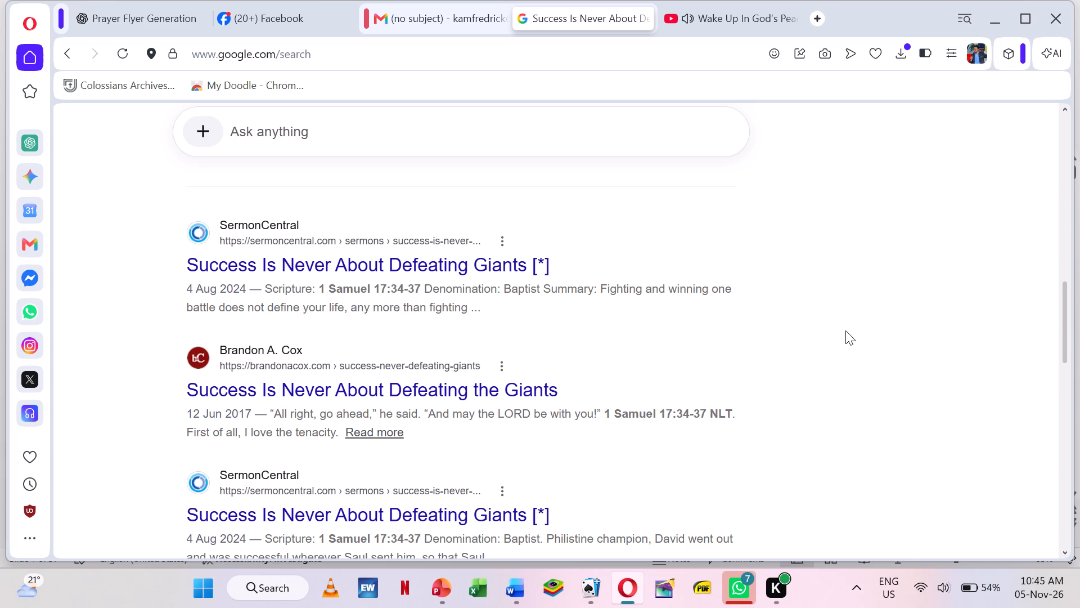
{"action": "scroll", "coordinate": [852, 323], "scroll_direction": "down", "scroll_amount": 1}
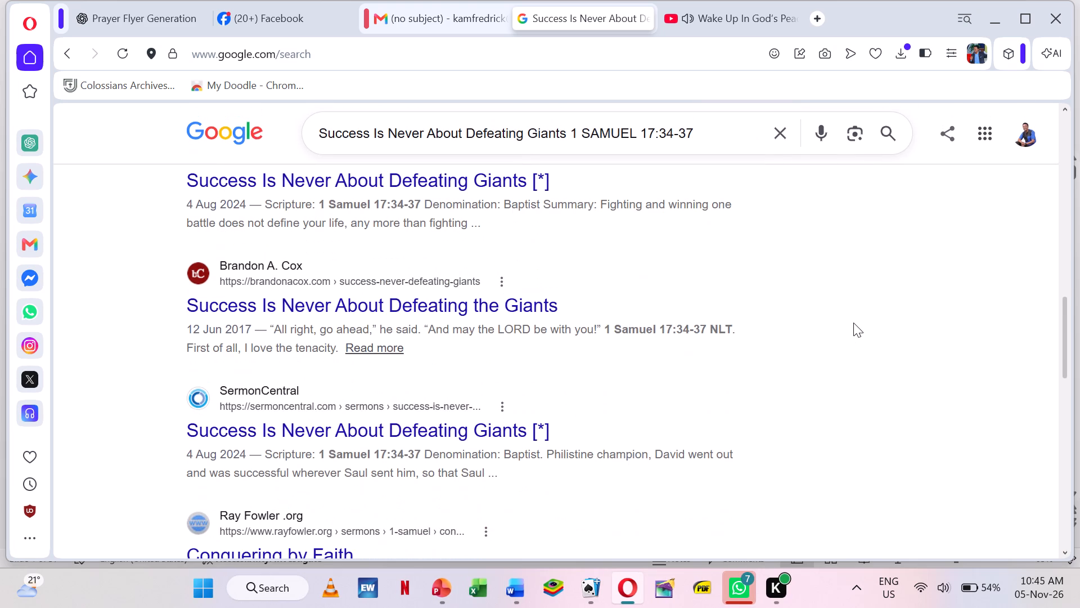
{"action": "right_click", "coordinate": [382, 311]}
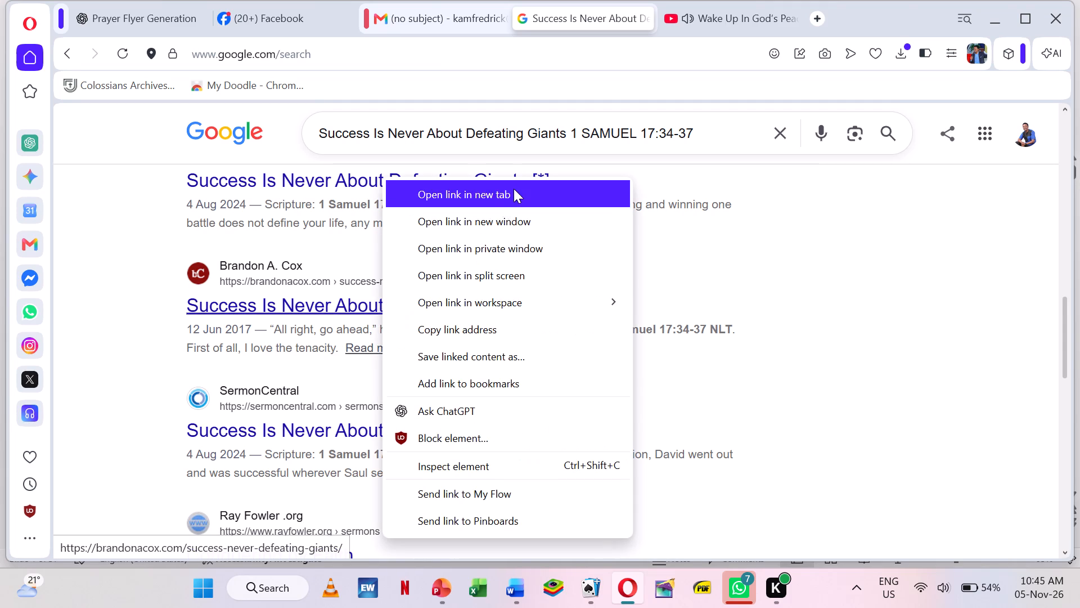
{"action": "left_click", "coordinate": [514, 189]}
{"action": "right_click", "coordinate": [393, 432]}
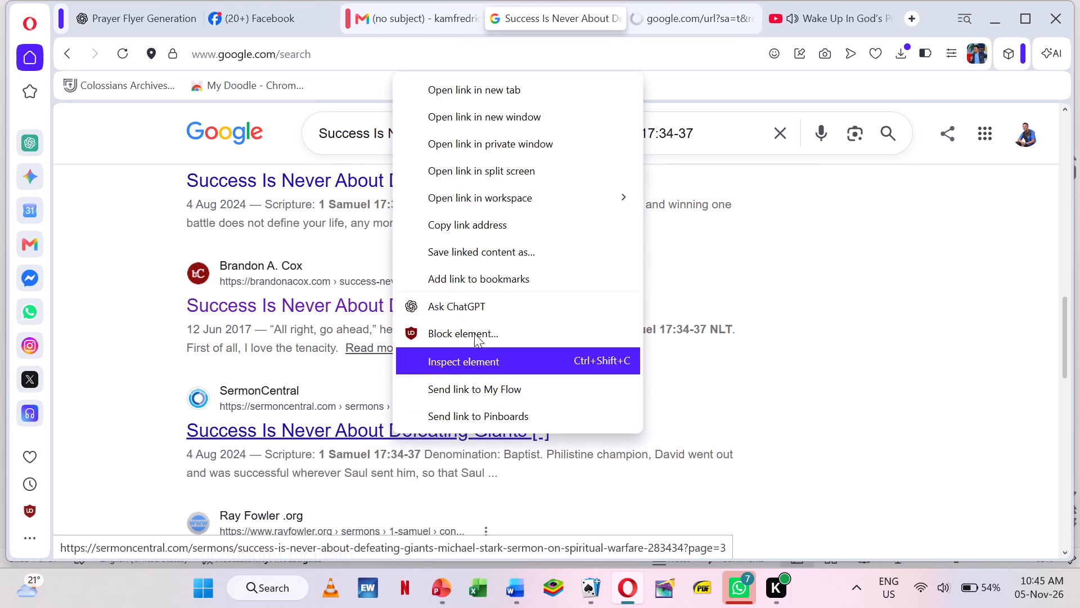
{"action": "left_click", "coordinate": [527, 99]}
Look further down the search results and open the next SermonCentral "Success Is Never About Defeating Giants" result in a new tab.
{"action": "scroll", "coordinate": [529, 267], "scroll_direction": "down", "scroll_amount": 2}
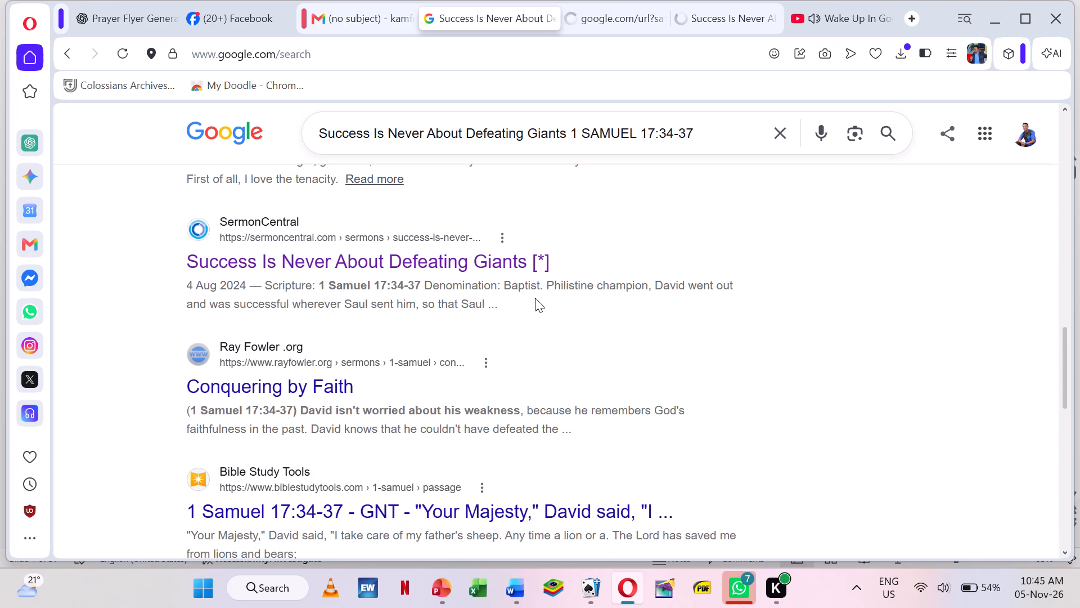
{"action": "scroll", "coordinate": [535, 298], "scroll_direction": "down", "scroll_amount": 4}
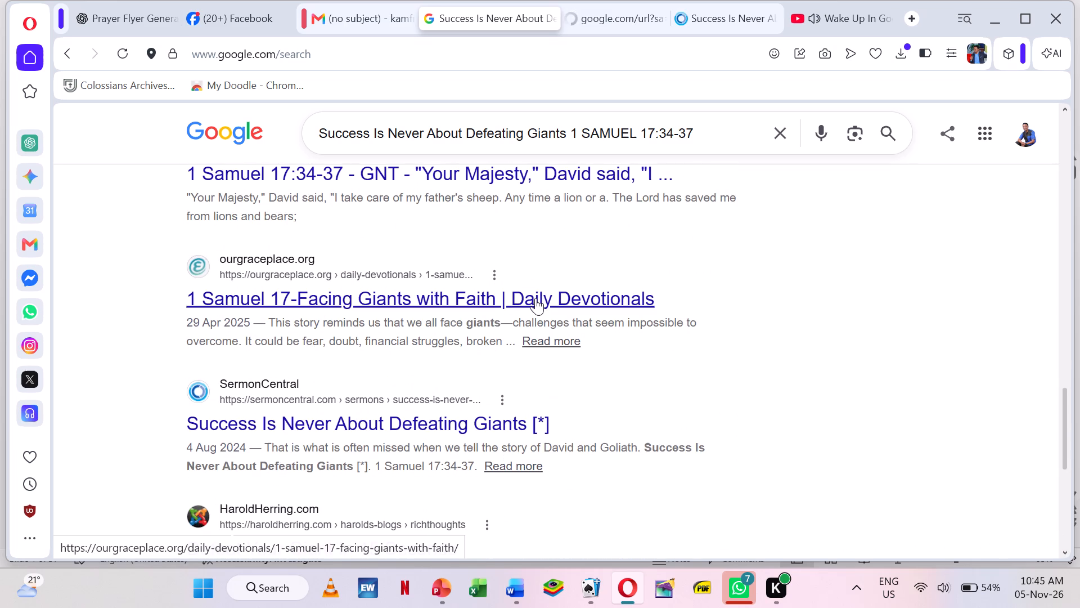
{"action": "scroll", "coordinate": [535, 298], "scroll_direction": "down", "scroll_amount": 1}
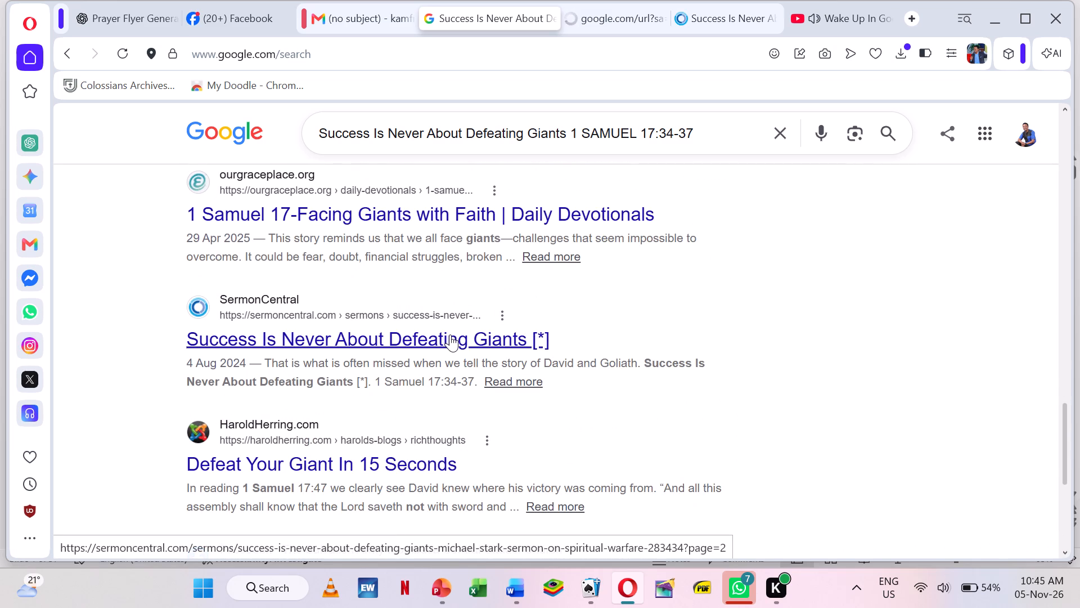
{"action": "right_click", "coordinate": [450, 334]}
{"action": "left_click", "coordinate": [535, 198]}
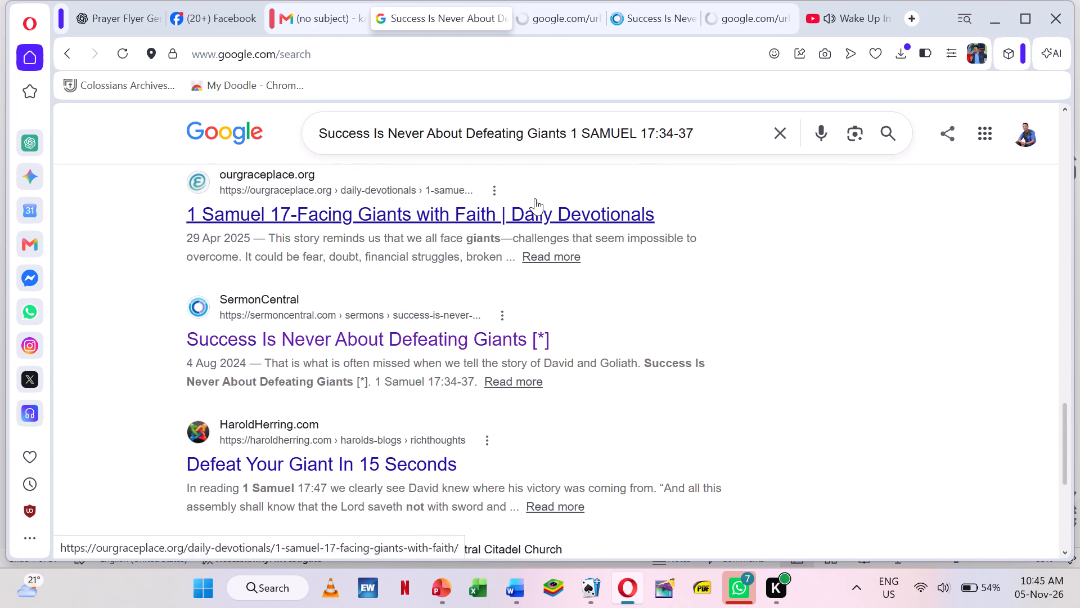
{"action": "scroll", "coordinate": [497, 328], "scroll_direction": "down", "scroll_amount": 3}
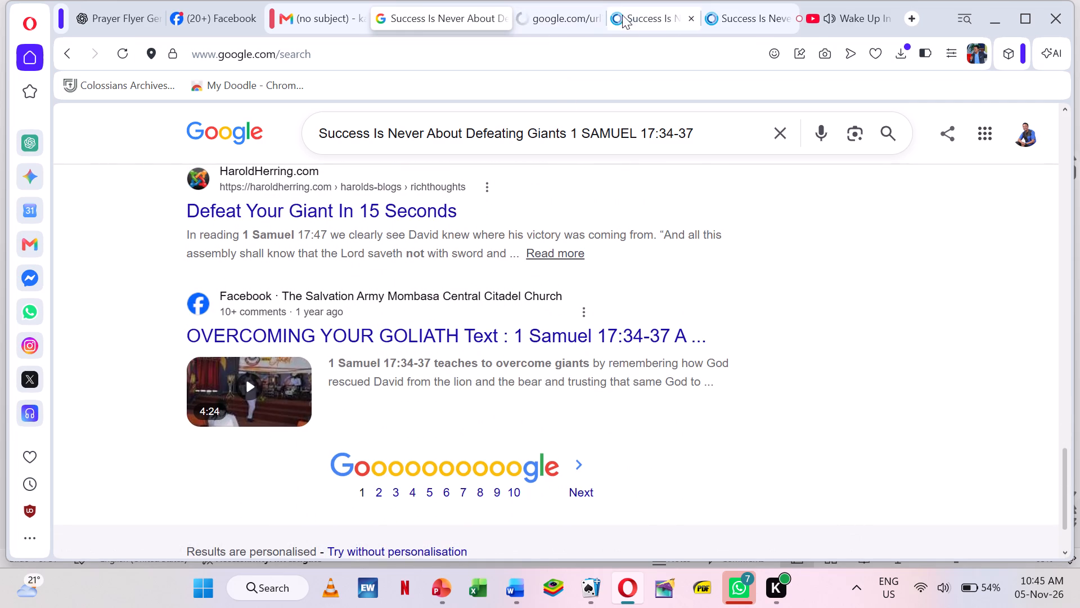
Examine the sermon text on the first opened SermonCentral tab, page 3 of the sermon.
{"action": "left_click", "coordinate": [638, 13]}
{"action": "scroll", "coordinate": [592, 272], "scroll_direction": "down", "scroll_amount": 3}
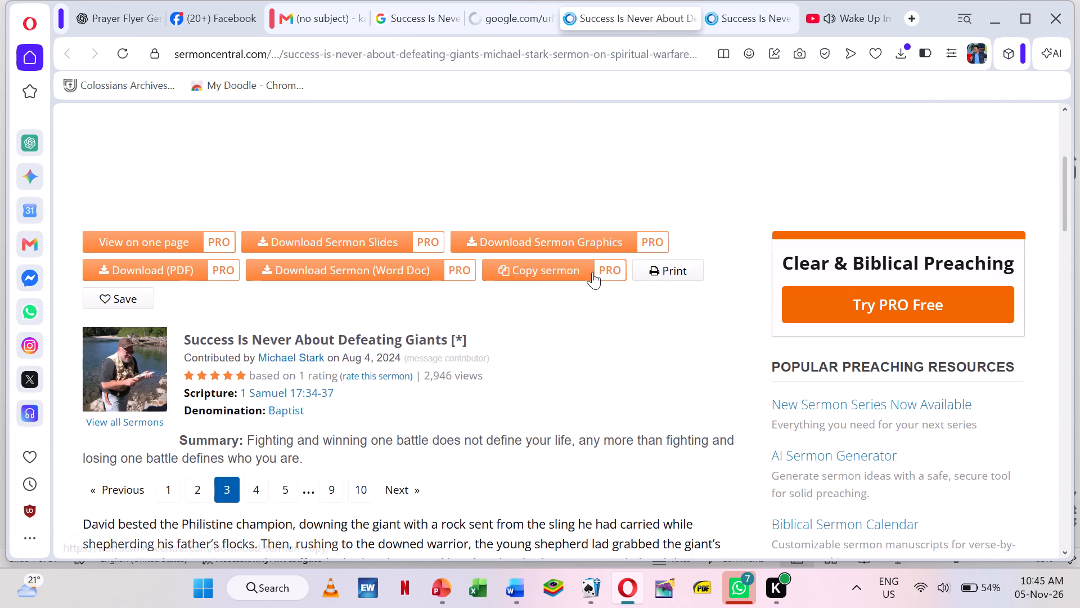
{"action": "scroll", "coordinate": [592, 272], "scroll_direction": "down", "scroll_amount": 1}
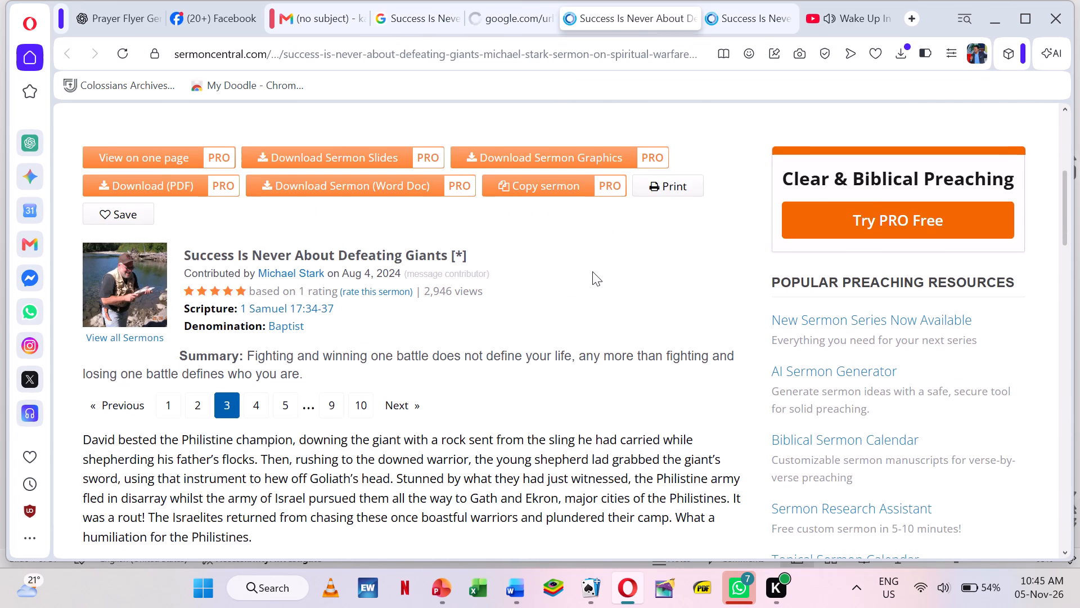
{"action": "scroll", "coordinate": [592, 271], "scroll_direction": "down", "scroll_amount": 3}
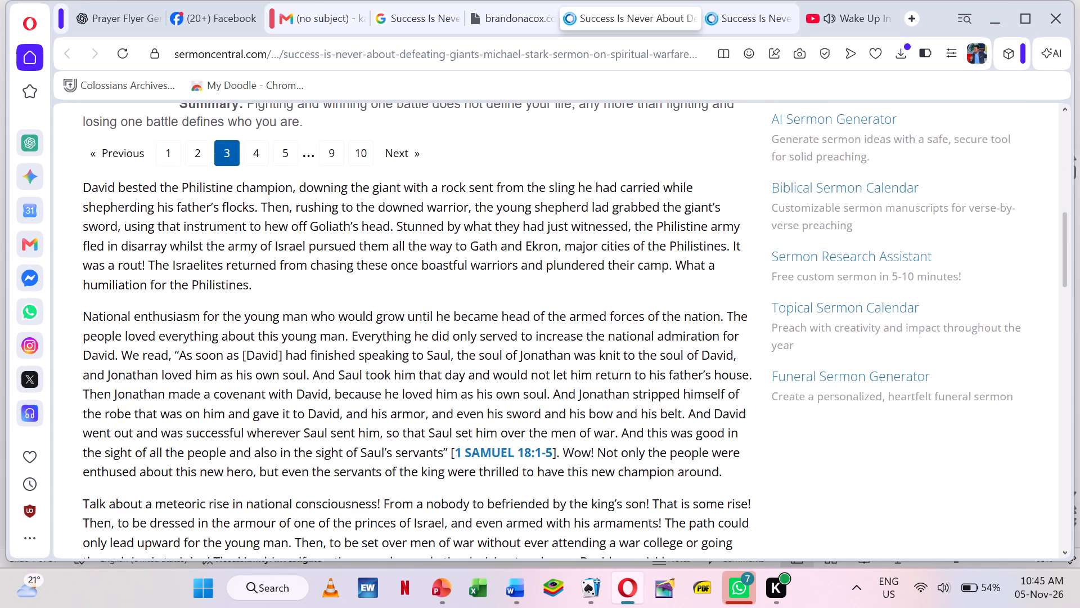
{"action": "scroll", "coordinate": [592, 271], "scroll_direction": "down", "scroll_amount": 4}
{"action": "scroll", "coordinate": [592, 271], "scroll_direction": "up", "scroll_amount": 5}
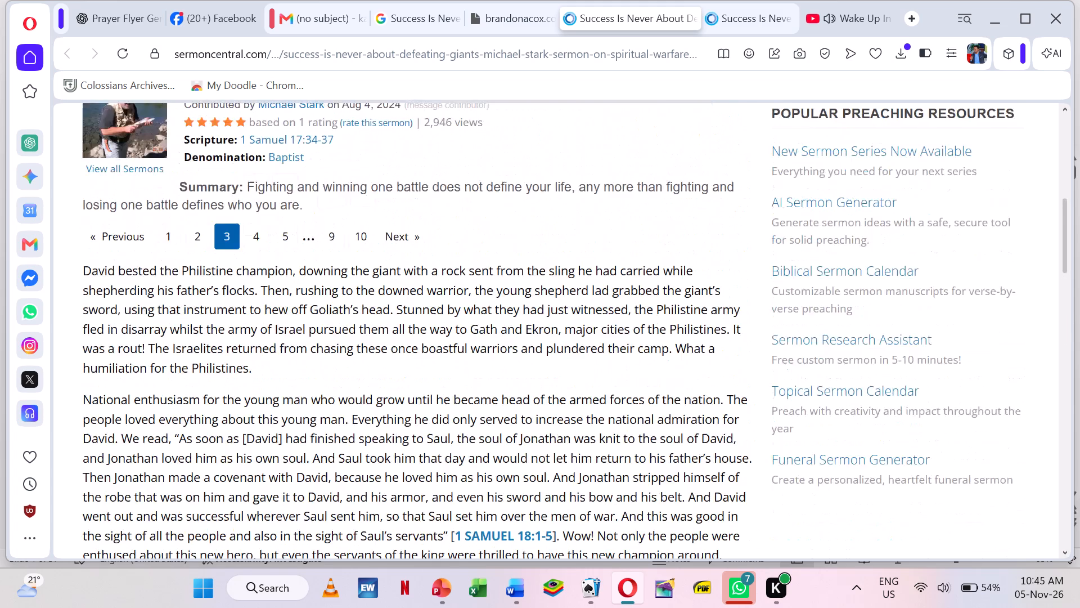
{"action": "scroll", "coordinate": [592, 271], "scroll_direction": "up", "scroll_amount": 2}
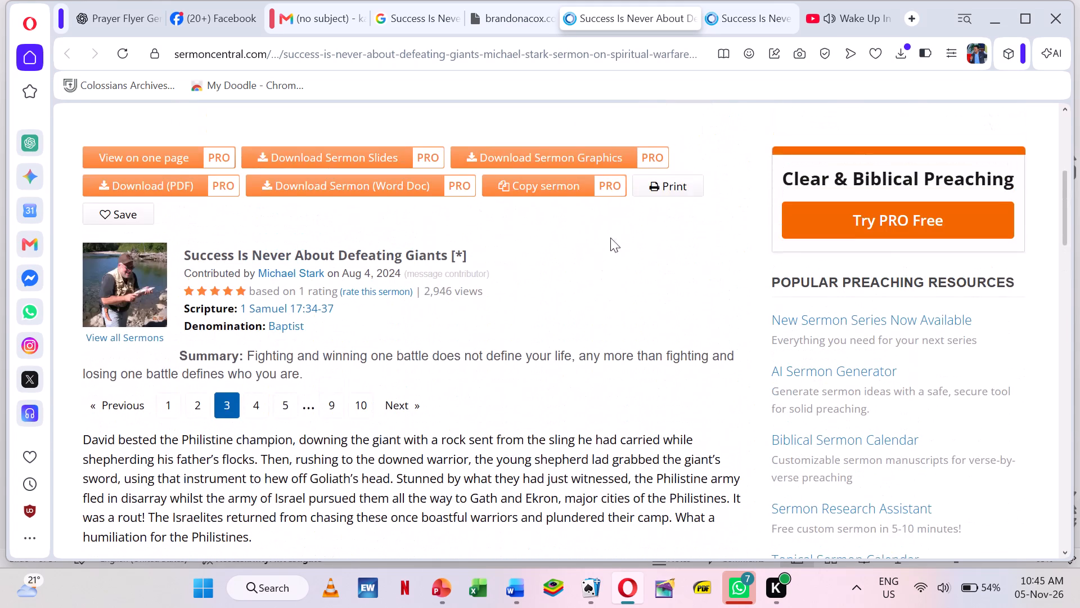
Examine the sermon text on the other SermonCentral tab, page 2 of the sermon.
{"action": "left_click", "coordinate": [745, 16]}
{"action": "scroll", "coordinate": [549, 416], "scroll_direction": "down", "scroll_amount": 4}
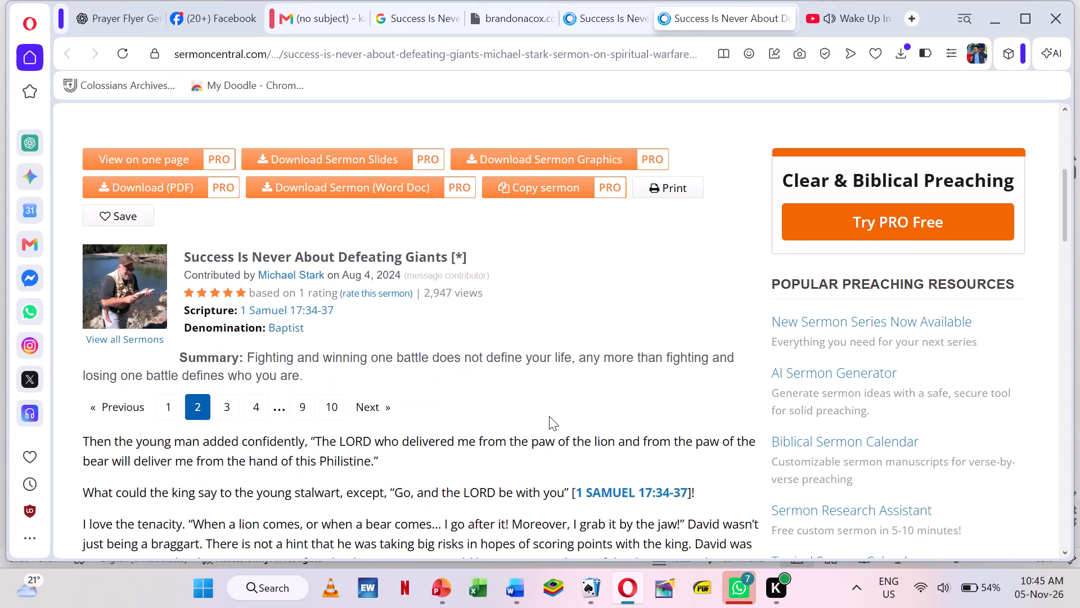
{"action": "scroll", "coordinate": [549, 415], "scroll_direction": "down", "scroll_amount": 3}
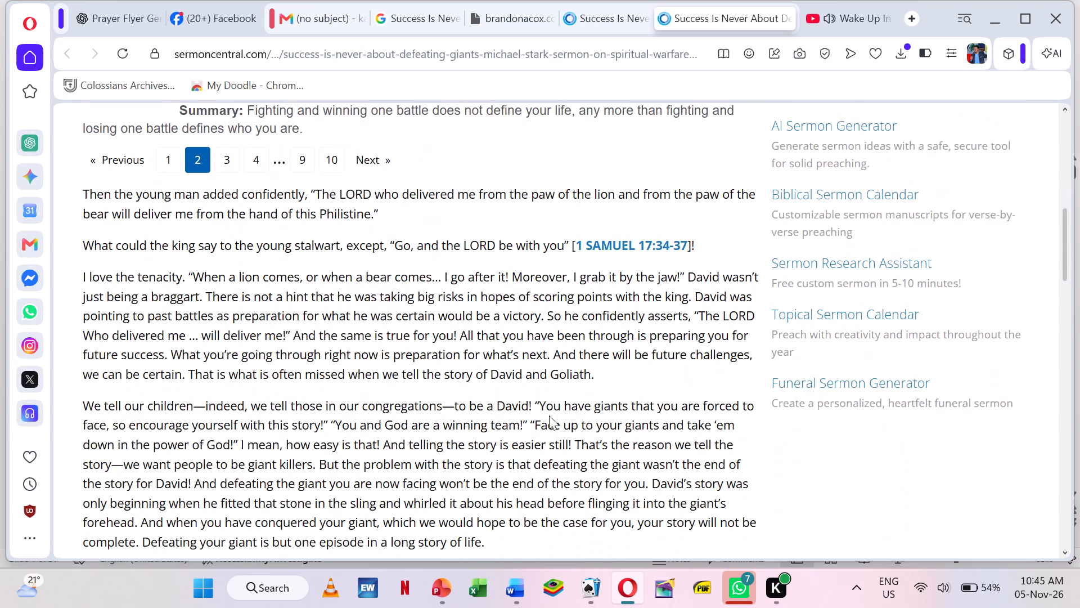
{"action": "scroll", "coordinate": [549, 415], "scroll_direction": "up", "scroll_amount": 3}
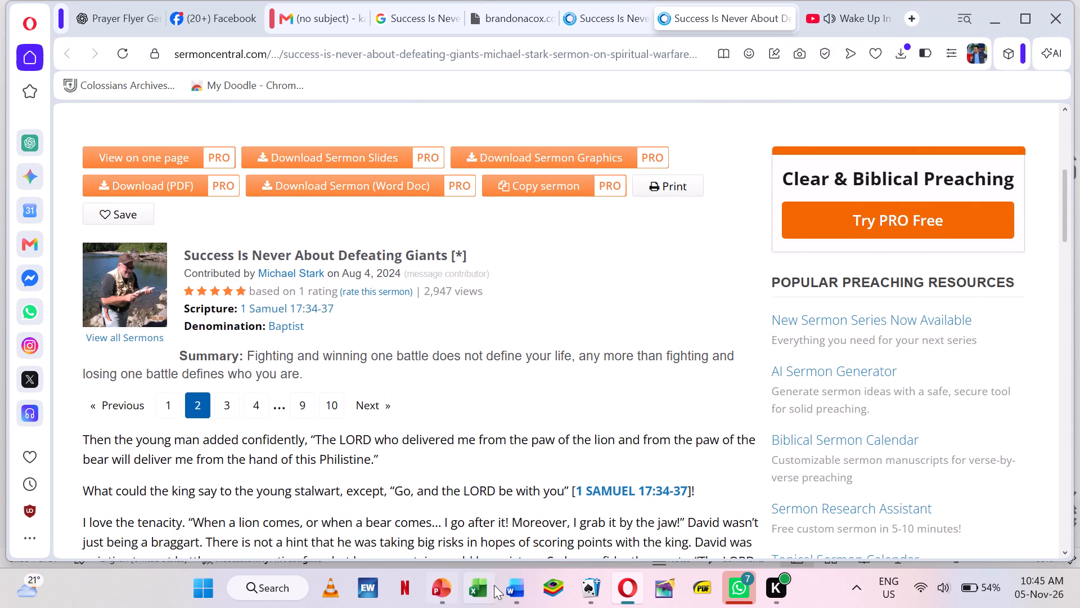
Switch back to PowerPoint and extend slide 3's text box down to the slide's bottom edge.
{"action": "left_click", "coordinate": [436, 585]}
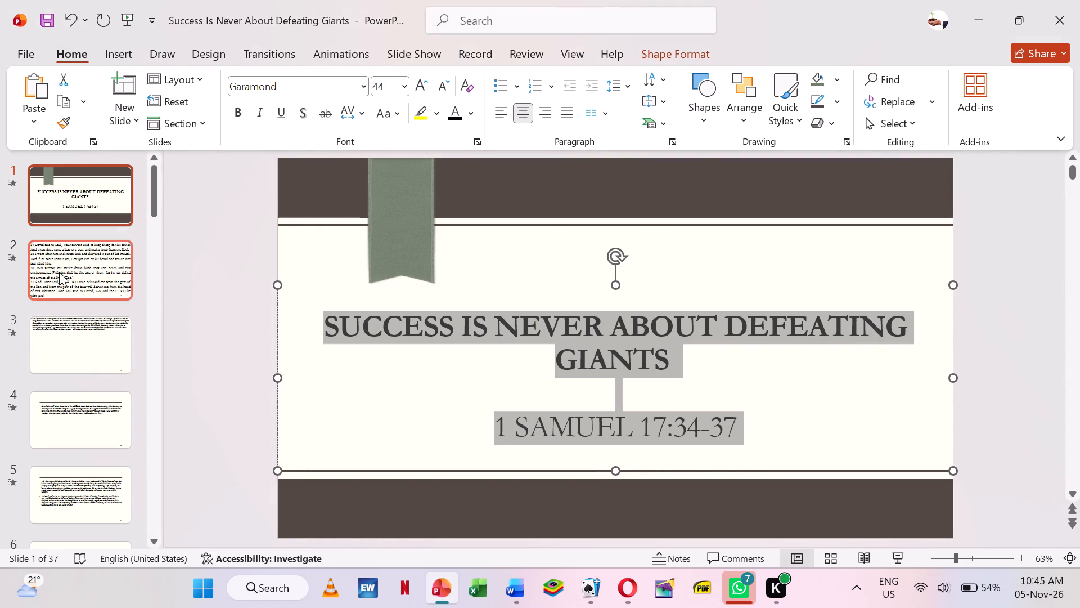
{"action": "left_click", "coordinate": [109, 337]}
{"action": "left_click", "coordinate": [408, 232]}
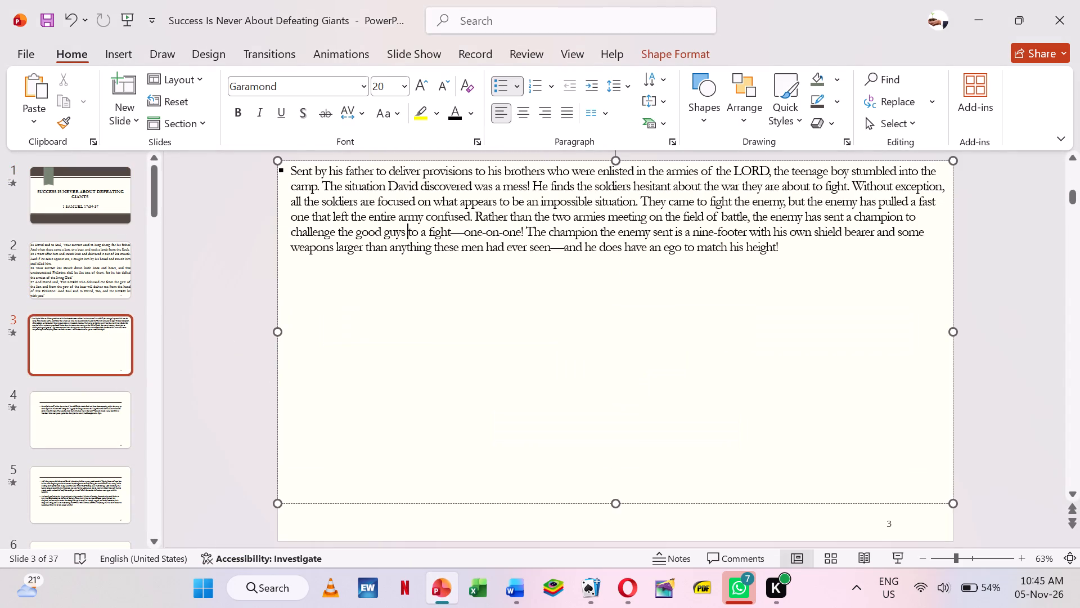
{"action": "left_click_drag", "start_coordinate": [615, 503], "coordinate": [613, 540]}
Set the font size of all of slide 3's text to 40.
{"action": "left_click", "coordinate": [483, 262]}
{"action": "key", "text": "ctrl+a"}
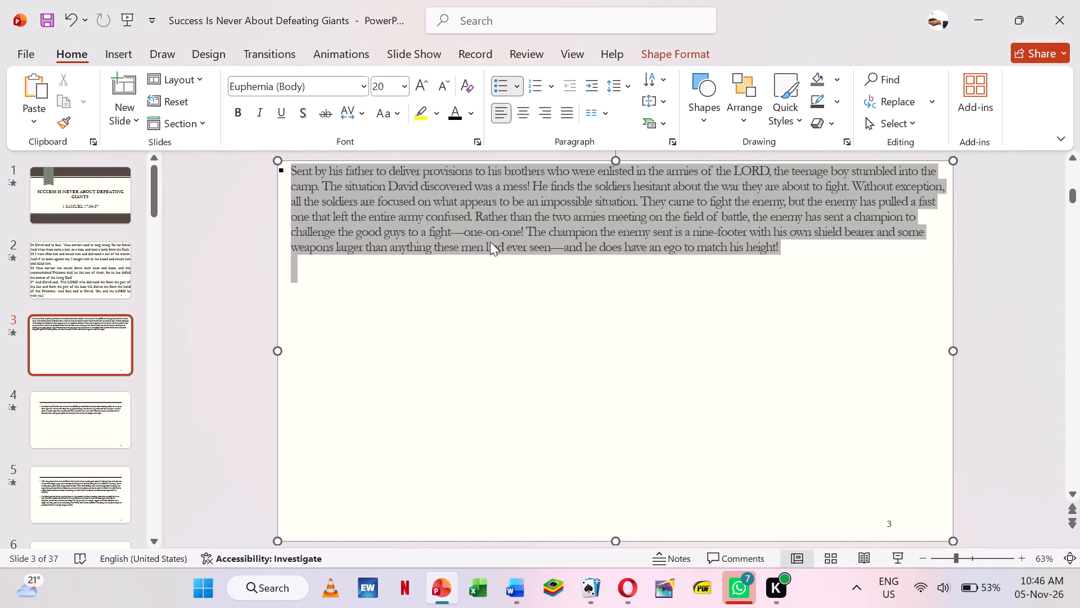
{"action": "left_click", "coordinate": [395, 86]}
{"action": "type", "text": "40"}
{"action": "key", "text": "Return"}
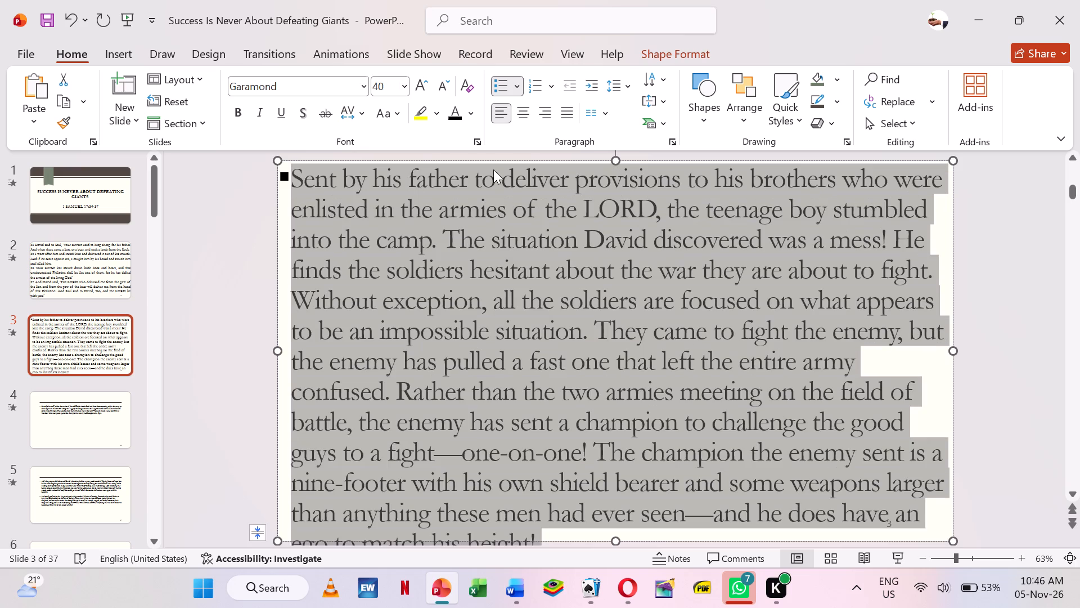
Format all of slide 3's text as justified with 0-inch indentation, no special indent, 0 pt spacing before and single line spacing.
{"action": "left_click", "coordinate": [673, 145]}
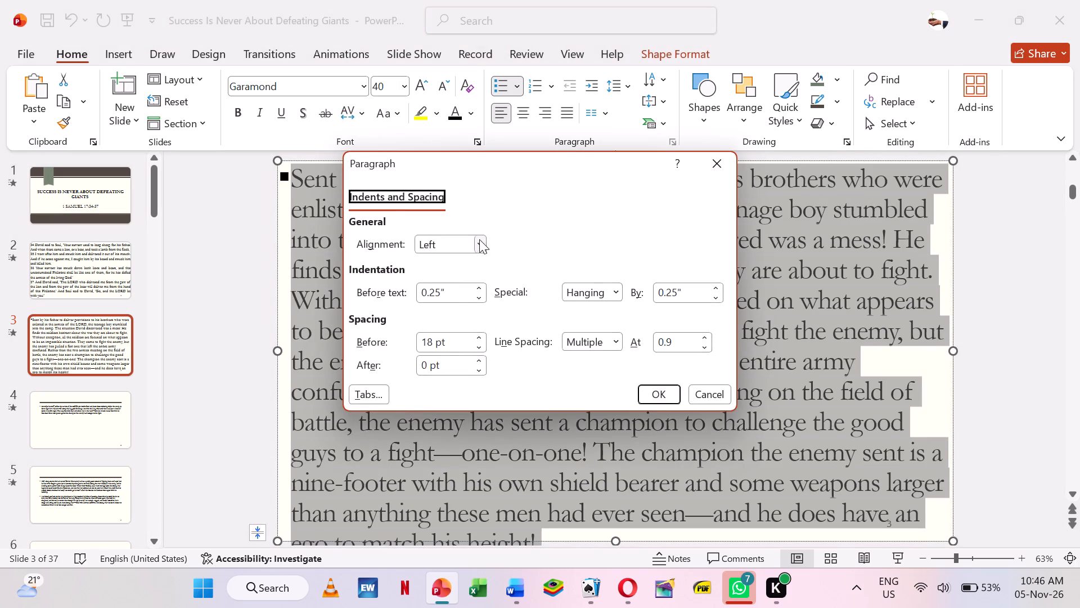
{"action": "left_click", "coordinate": [479, 239]}
{"action": "left_click", "coordinate": [431, 327]}
{"action": "left_click", "coordinate": [480, 297]}
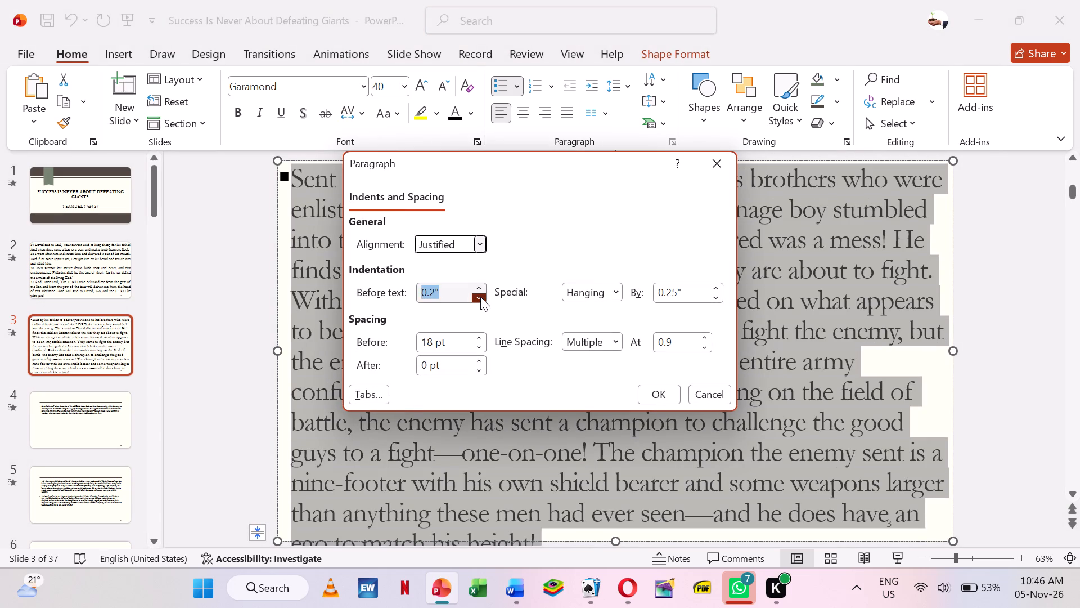
{"action": "left_click", "coordinate": [619, 289]}
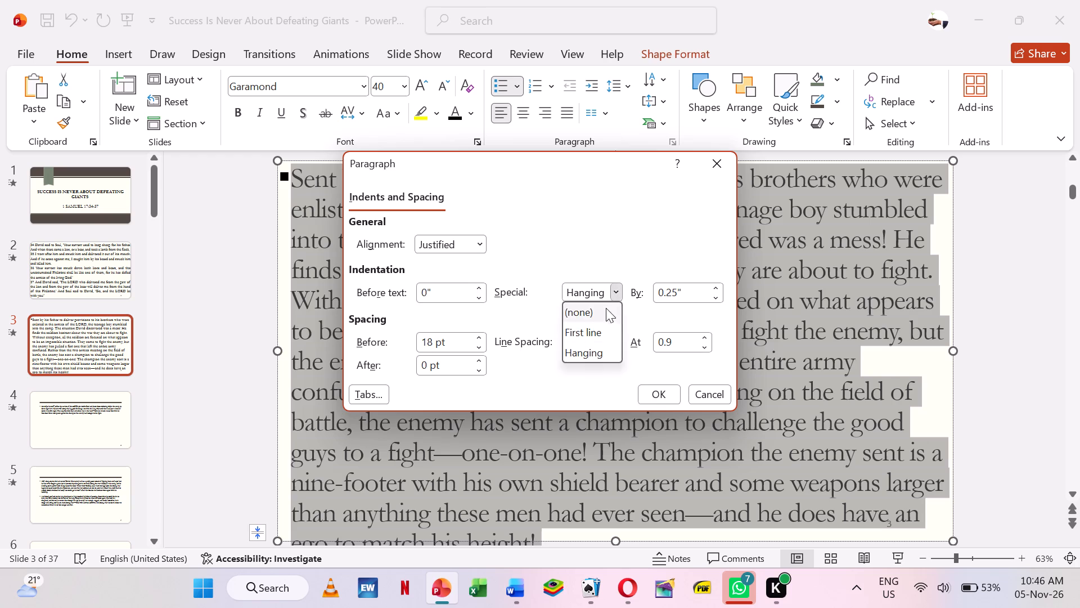
{"action": "left_click", "coordinate": [604, 311]}
{"action": "left_click", "coordinate": [482, 347]}
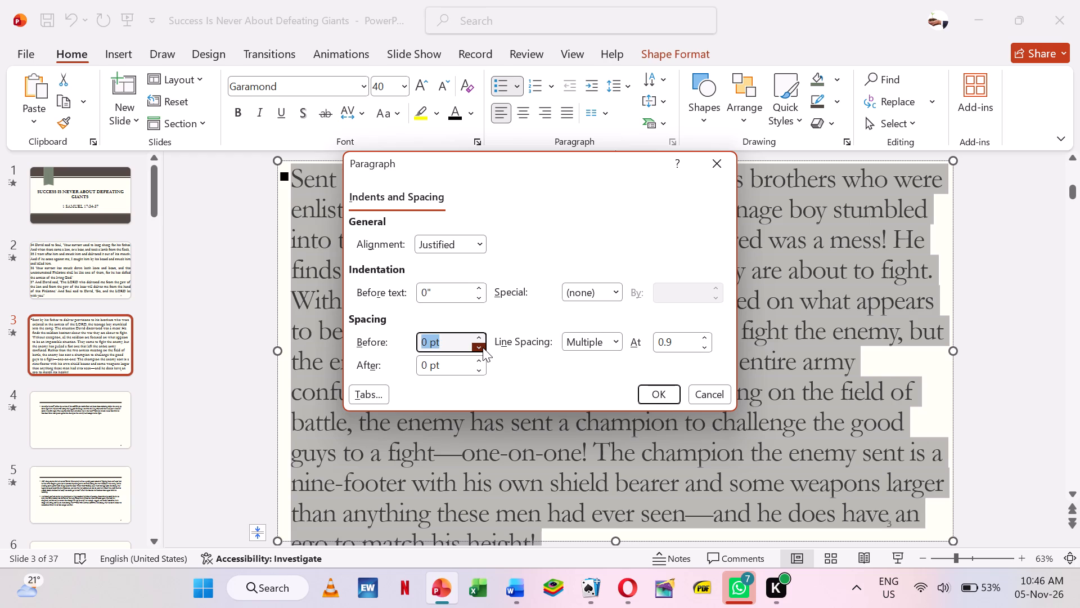
{"action": "left_click", "coordinate": [617, 341]}
{"action": "left_click", "coordinate": [607, 360]}
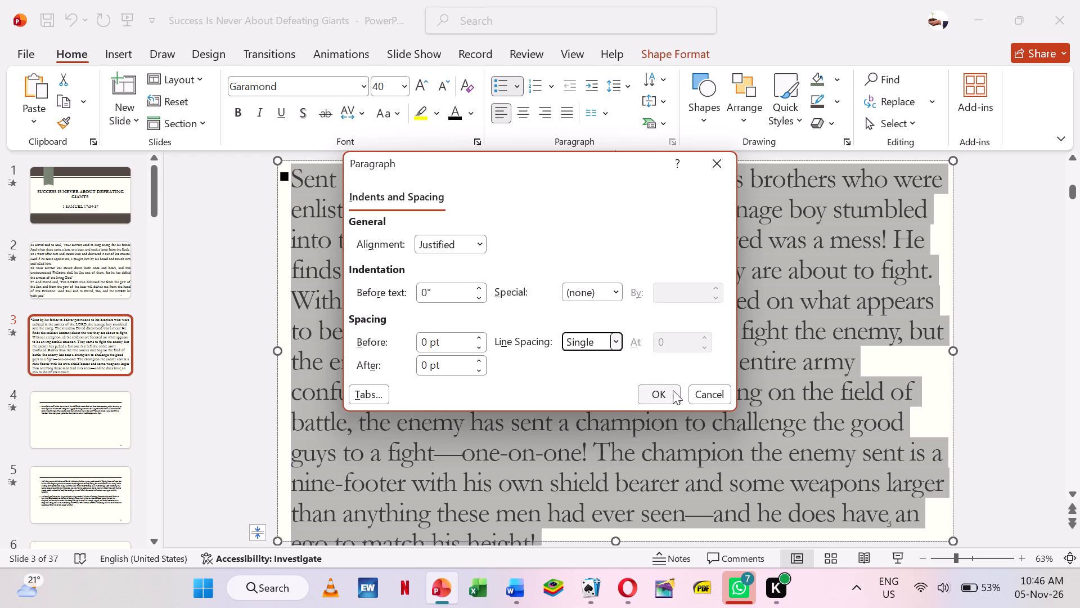
{"action": "left_click", "coordinate": [669, 391]}
{"action": "left_click", "coordinate": [570, 338]}
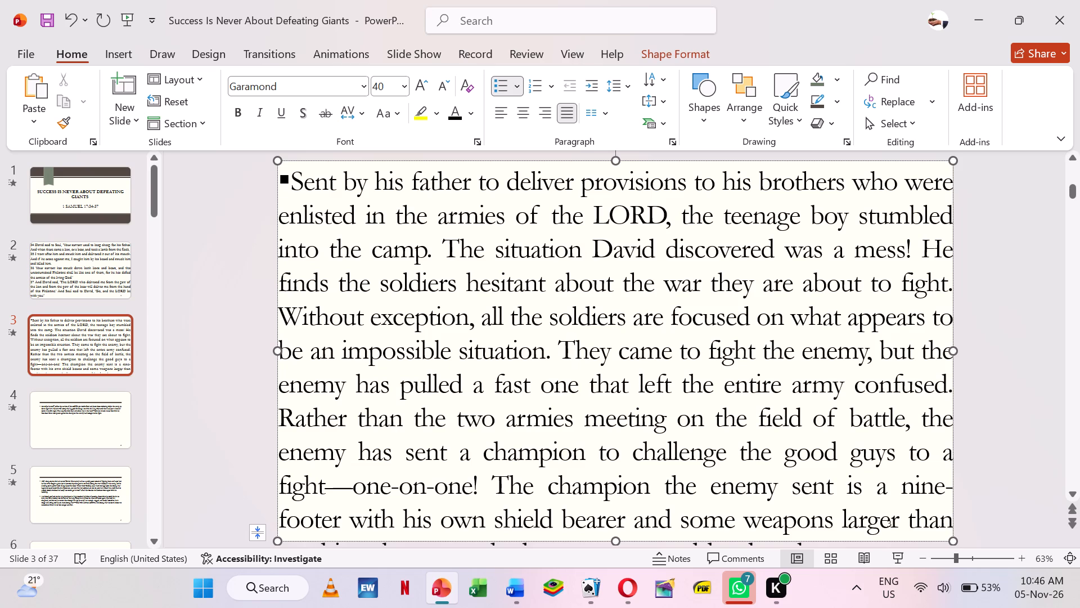
Split slide 3's text into one-sentence paragraphs, from "The situation David discovered" through "Rather than the two armies".
{"action": "left_click", "coordinate": [449, 239]}
{"action": "key", "text": "Return"}
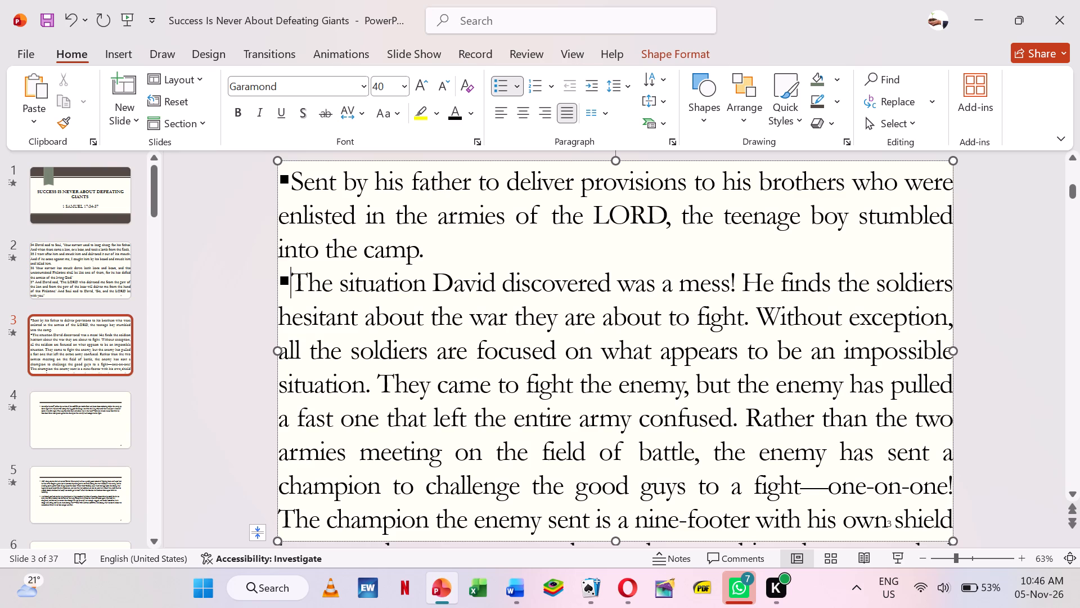
{"action": "left_click", "coordinate": [744, 283]}
{"action": "key", "text": "Return"}
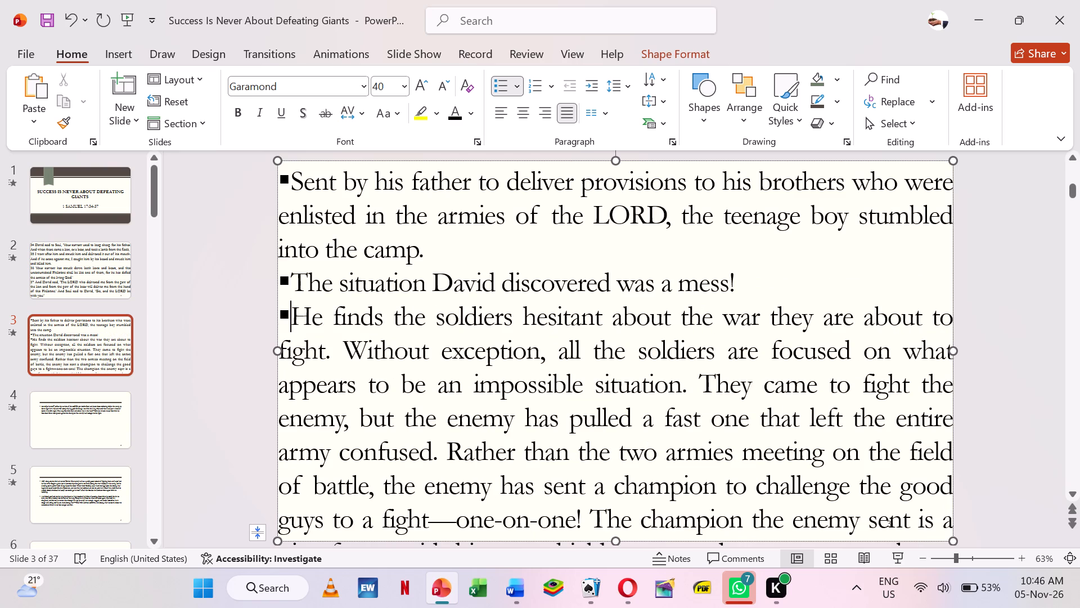
{"action": "left_click", "coordinate": [345, 342]}
{"action": "key", "text": "Return"}
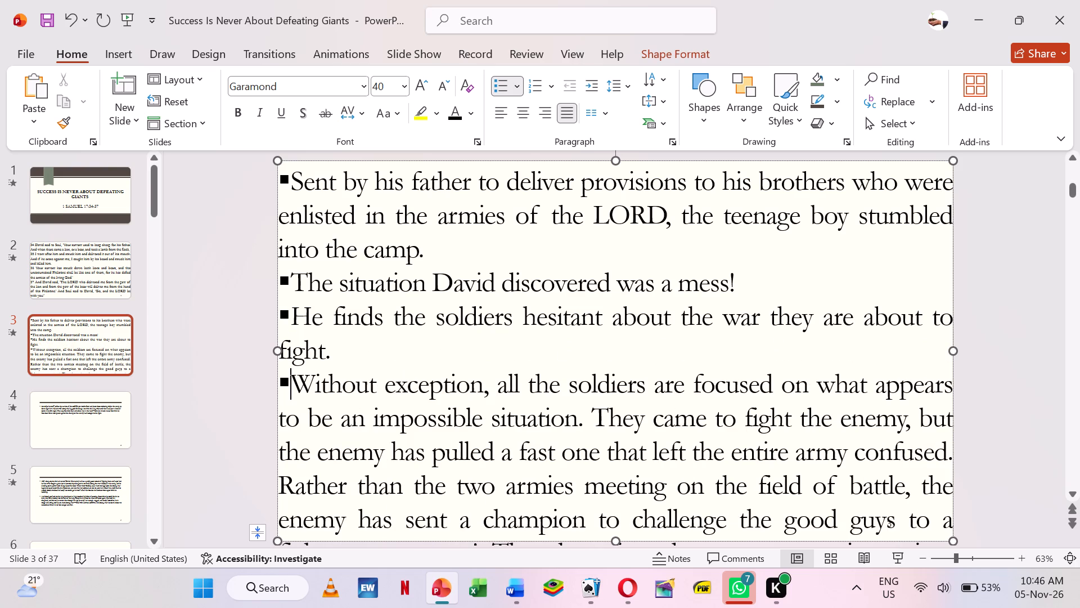
{"action": "left_click", "coordinate": [588, 414]}
{"action": "key", "text": "Return"}
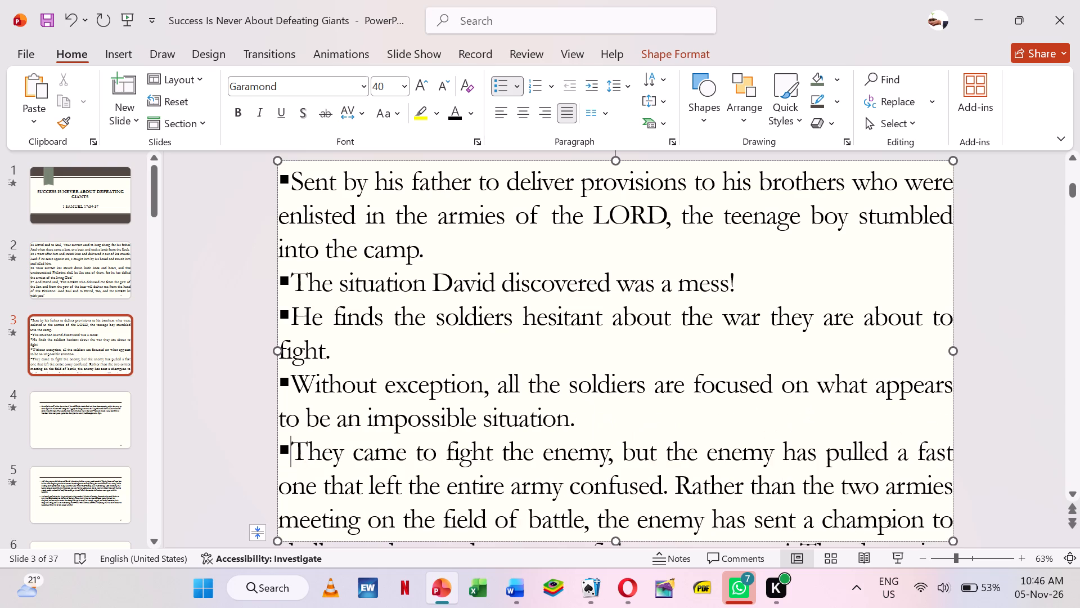
{"action": "scroll", "coordinate": [646, 388], "scroll_direction": "down", "scroll_amount": 1}
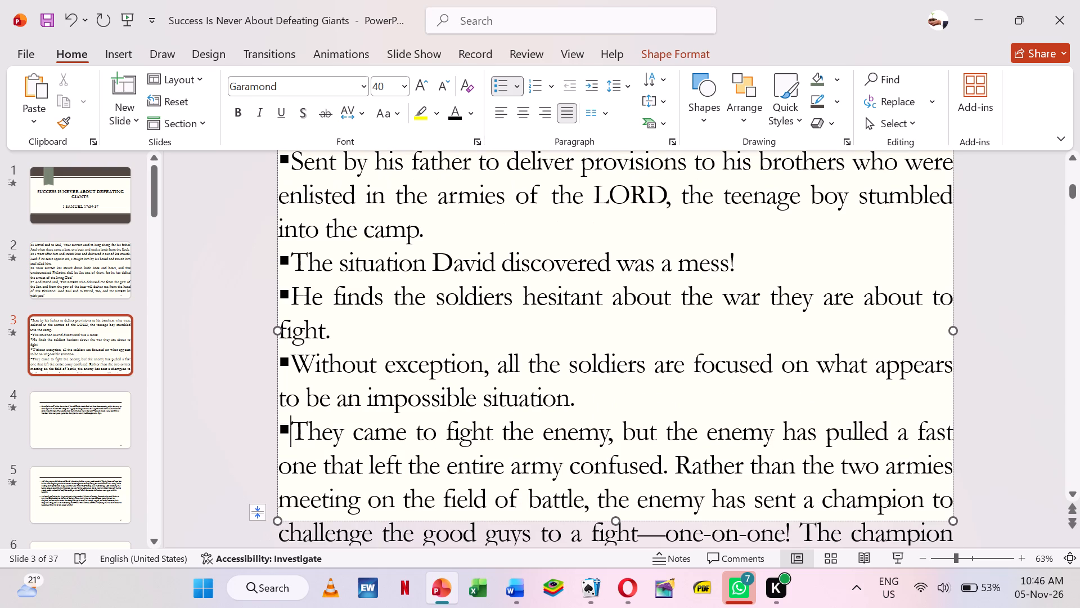
{"action": "left_click", "coordinate": [673, 457]}
{"action": "key", "text": "Return"}
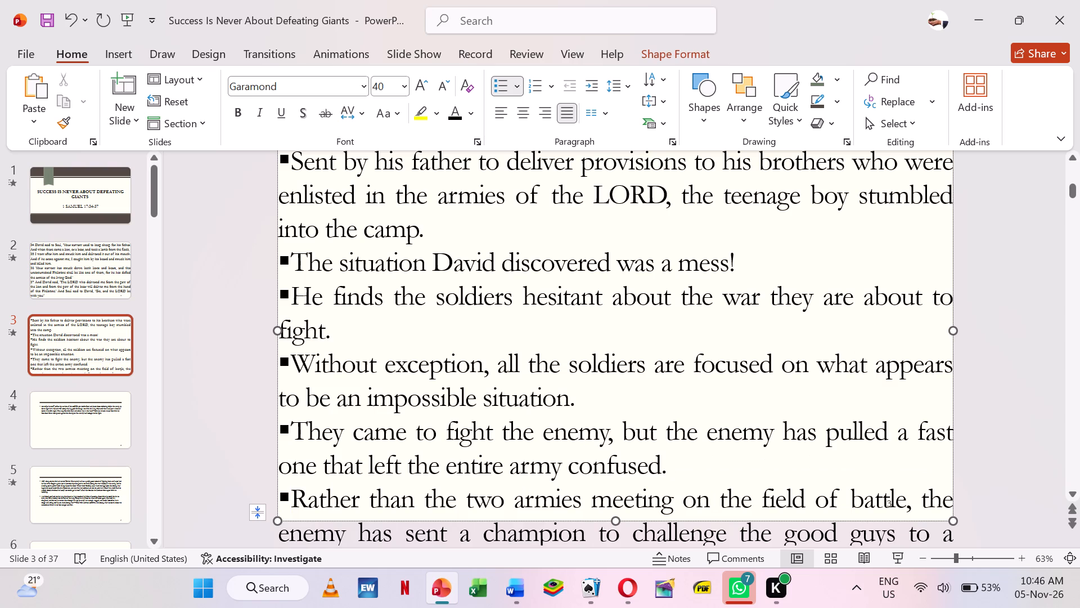
Insert an ellipsis after "field of battle," in slide 3's last paragraph.
{"action": "left_click", "coordinate": [921, 494]}
{"action": "type", "text": "..."}
{"action": "key", "text": "space"}
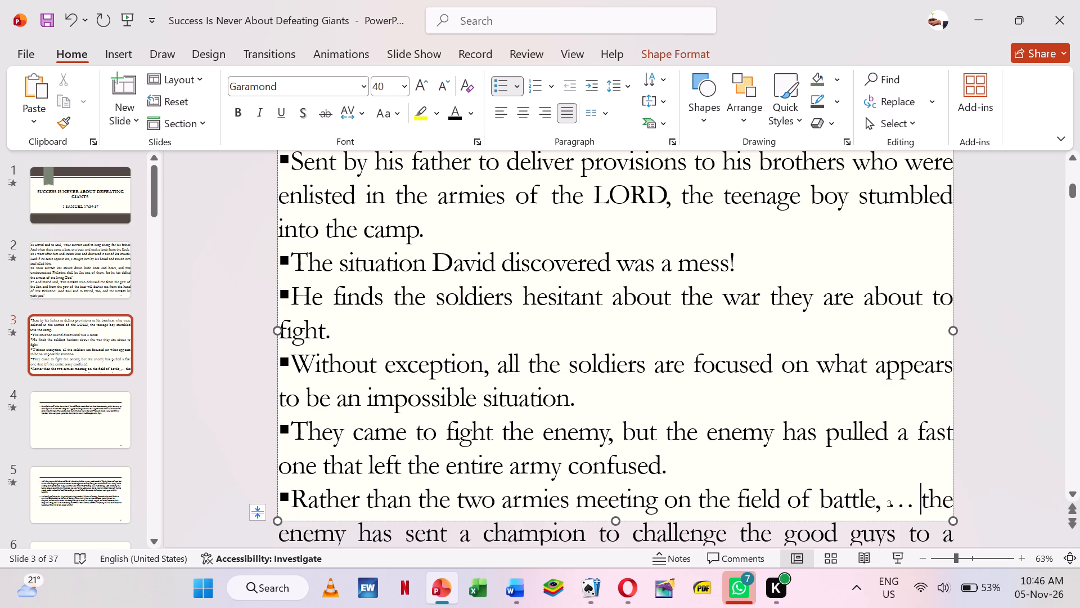
Move slide 3's text from "the enemy has sent a champion" onward to the start of slide 4's text.
{"action": "key", "text": "Return"}
{"action": "key", "text": "shift+Down"}
{"action": "key", "text": "shift+Down"}
{"action": "key", "text": "shift+Down"}
{"action": "key", "text": "shift+Down"}
{"action": "key", "text": "shift+Down"}
{"action": "key", "text": "shift+Down"}
{"action": "key", "text": "shift+Down"}
{"action": "key", "text": "shift+Down"}
{"action": "key", "text": "shift+Down"}
{"action": "key", "text": "shift+Down"}
{"action": "key", "text": "shift+Down"}
{"action": "key", "text": "shift+Down"}
{"action": "key", "text": "shift+Down"}
{"action": "key", "text": "shift+Down"}
{"action": "key", "text": "shift+Down"}
{"action": "key", "text": "shift+Down"}
{"action": "key", "text": "shift+Down"}
{"action": "key", "text": "shift+Down"}
{"action": "key", "text": "shift+Down"}
{"action": "key", "text": "shift+Down"}
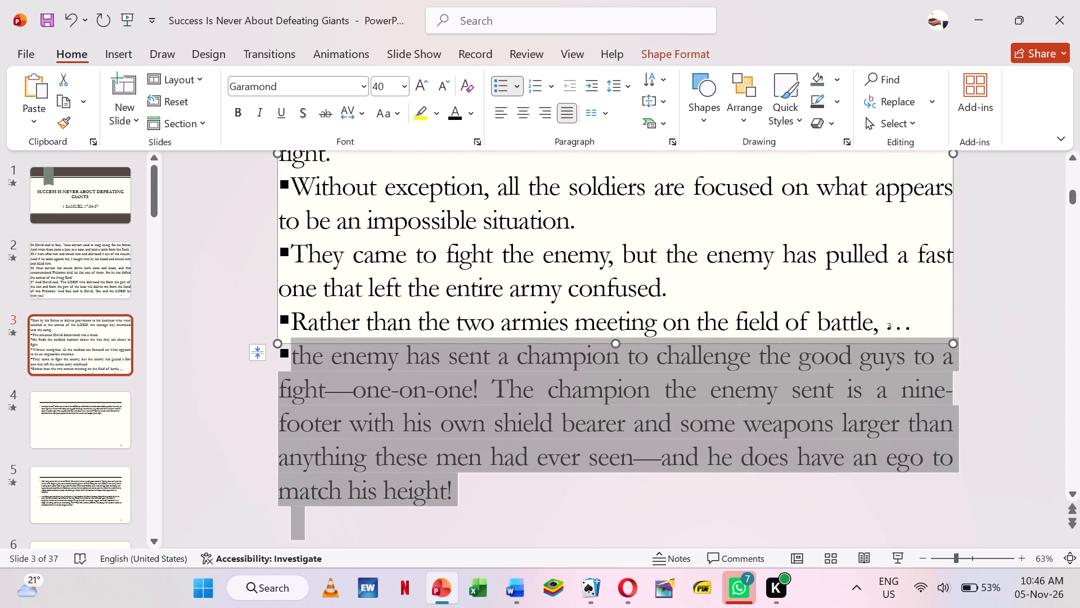
{"action": "key", "text": "ctrl+x"}
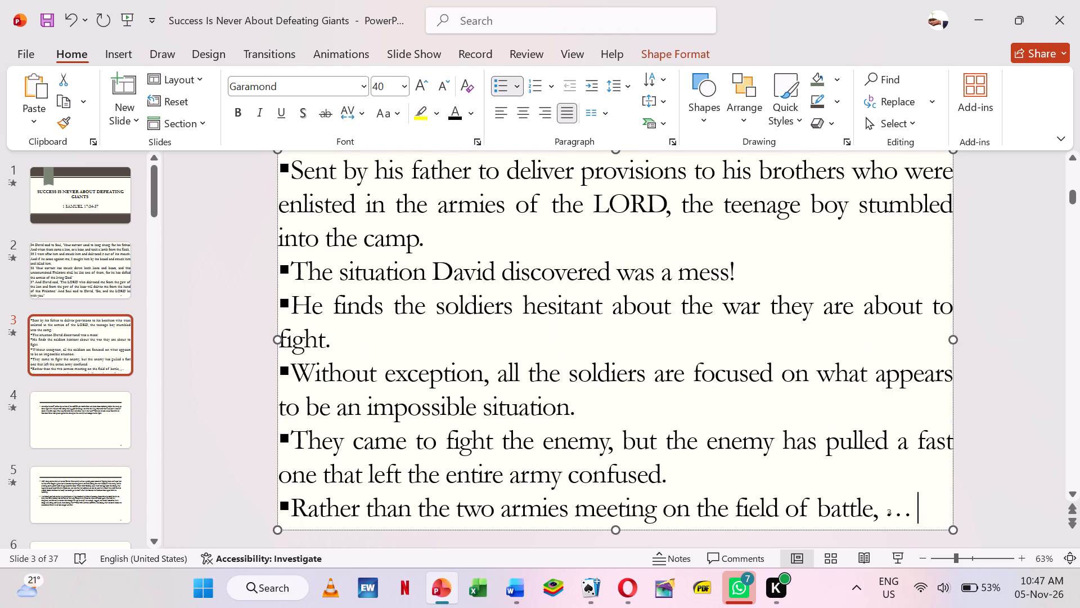
{"action": "left_click", "coordinate": [88, 423]}
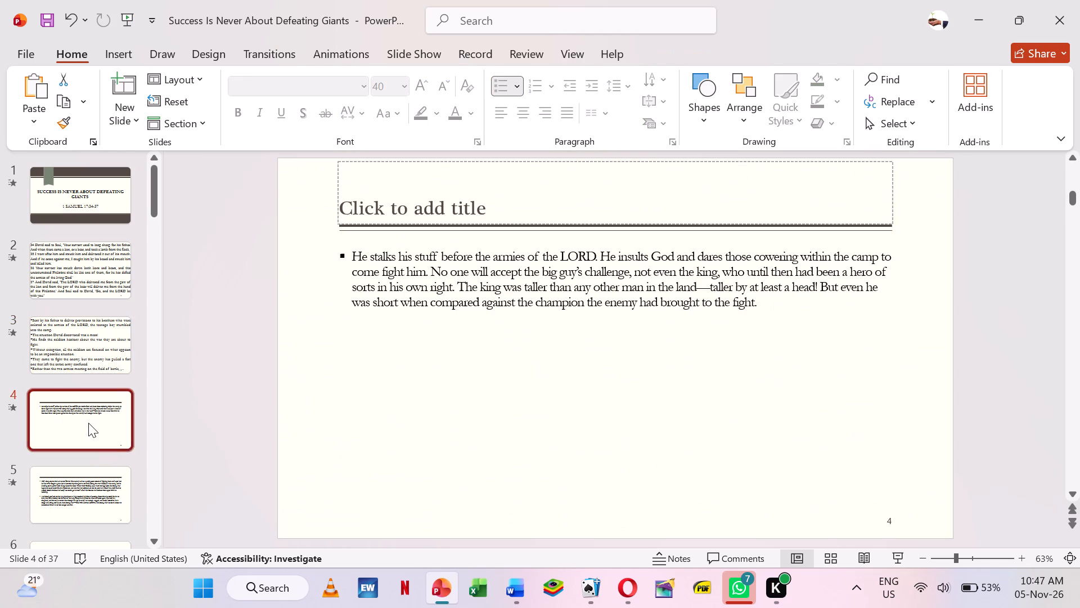
{"action": "left_click", "coordinate": [354, 254]}
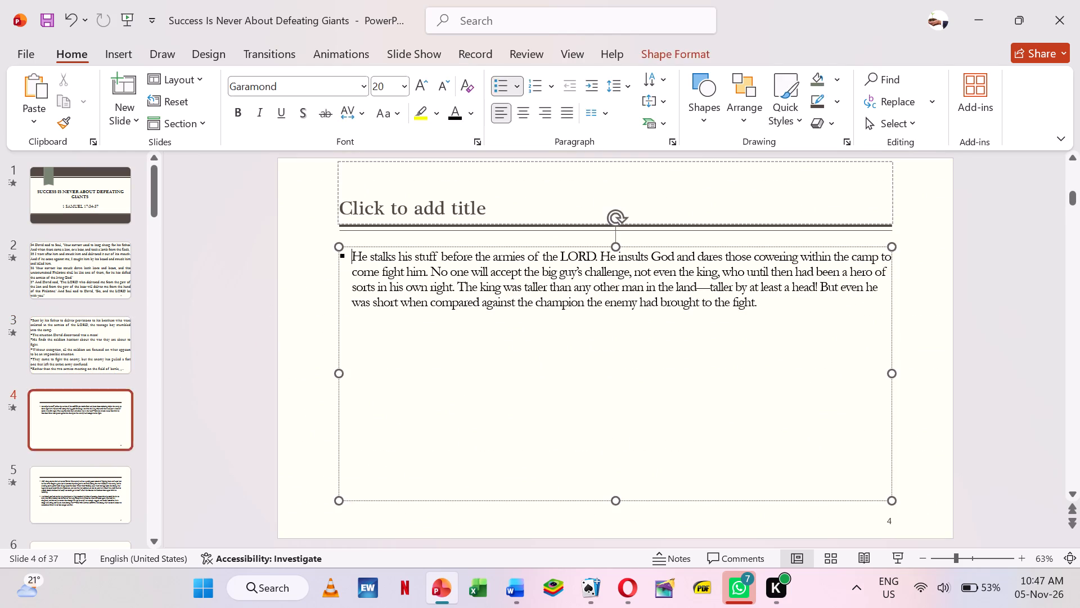
{"action": "key", "text": "ctrl+v"}
Switch slide 4 to a layout without a title and stretch its text box to cover the whole slide.
{"action": "right_click", "coordinate": [278, 246]}
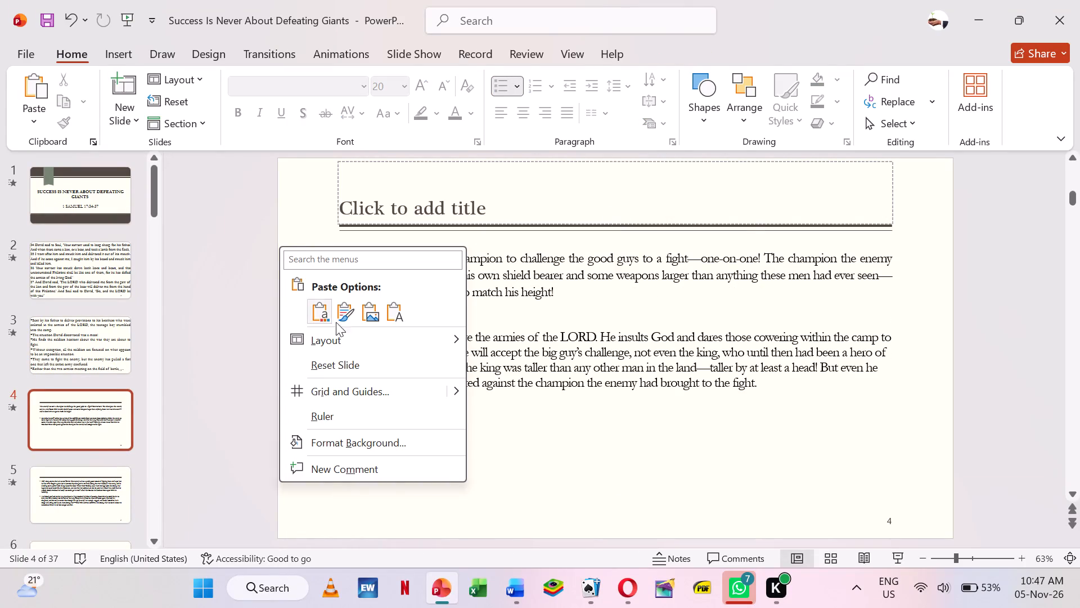
{"action": "left_click", "coordinate": [608, 415]}
{"action": "left_click", "coordinate": [510, 323]}
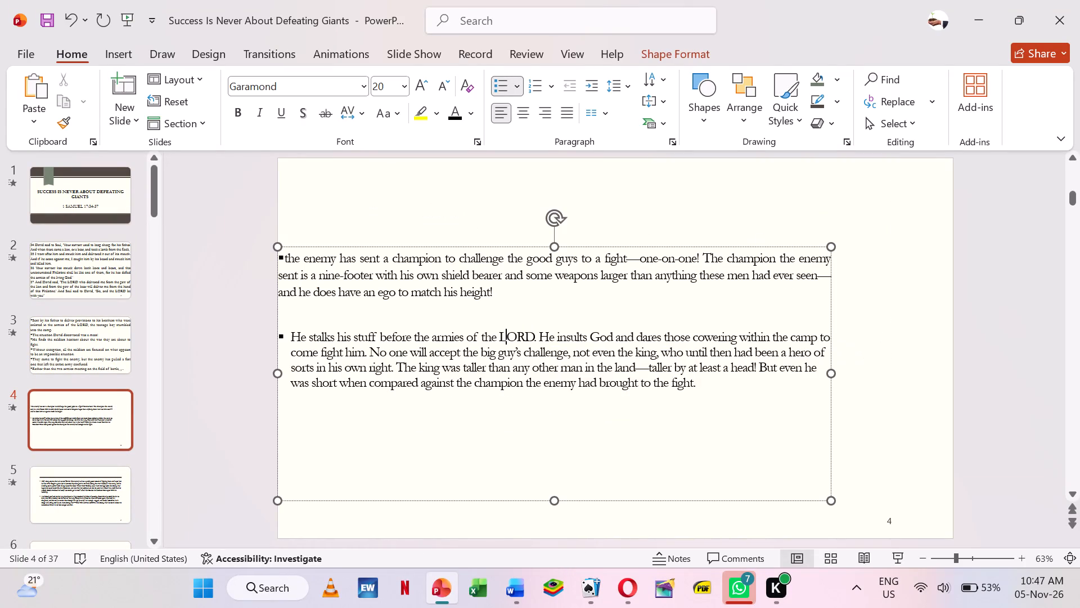
{"action": "left_click_drag", "start_coordinate": [830, 245], "coordinate": [955, 159]}
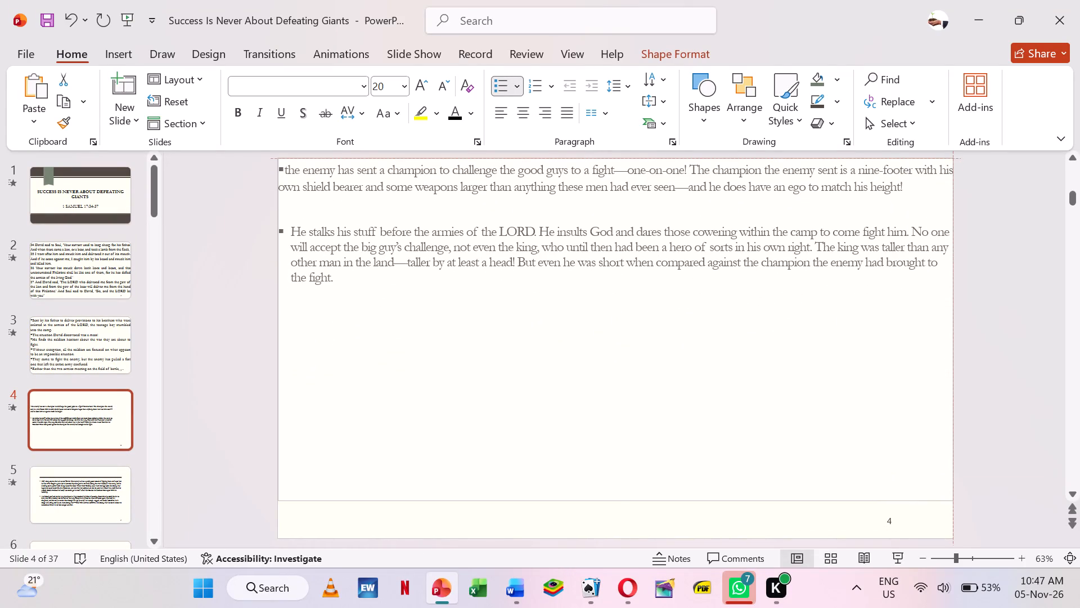
{"action": "left_click_drag", "start_coordinate": [955, 159], "coordinate": [955, 158]}
{"action": "left_click_drag", "start_coordinate": [616, 503], "coordinate": [628, 538]}
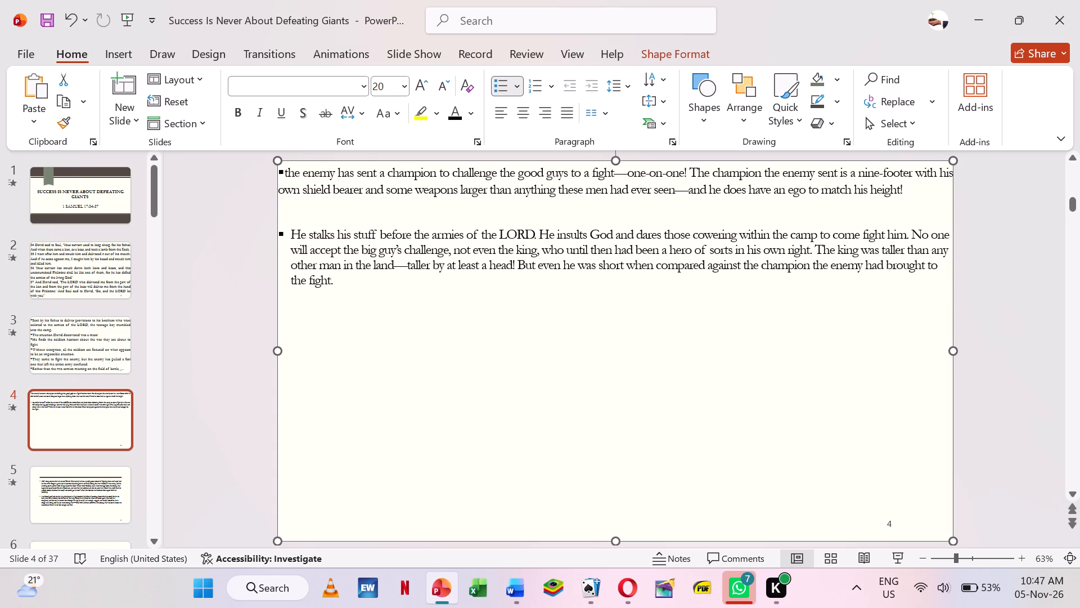
Set the font size of all of slide 4's text to 40.
{"action": "left_click", "coordinate": [446, 259]}
{"action": "key", "text": "ctrl+a"}
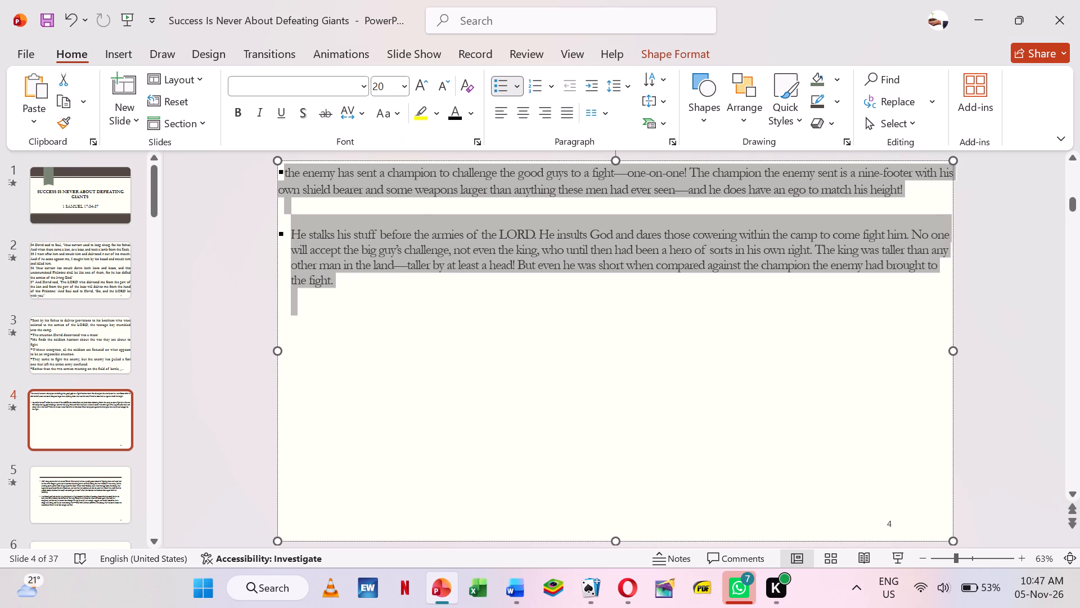
{"action": "left_click", "coordinate": [384, 82]}
{"action": "type", "text": "40"}
{"action": "key", "text": "Return"}
{"action": "left_click", "coordinate": [520, 269]}
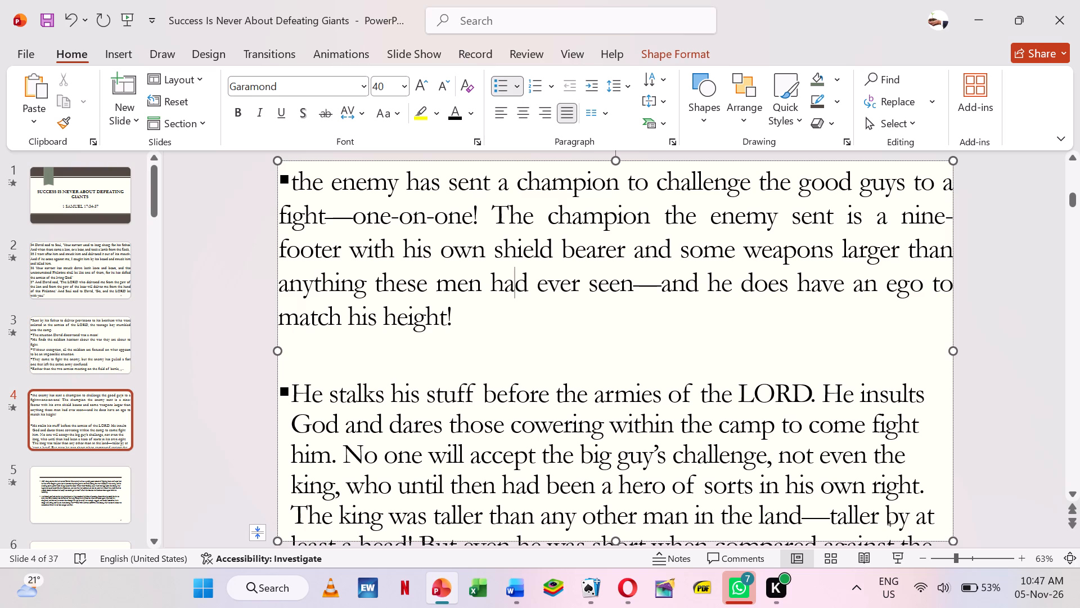
Start a new paragraph at "The champion the enemy sent" on slide 4 and remove the first paragraph's bullet.
{"action": "left_click", "coordinate": [494, 206]}
{"action": "key", "text": "Return"}
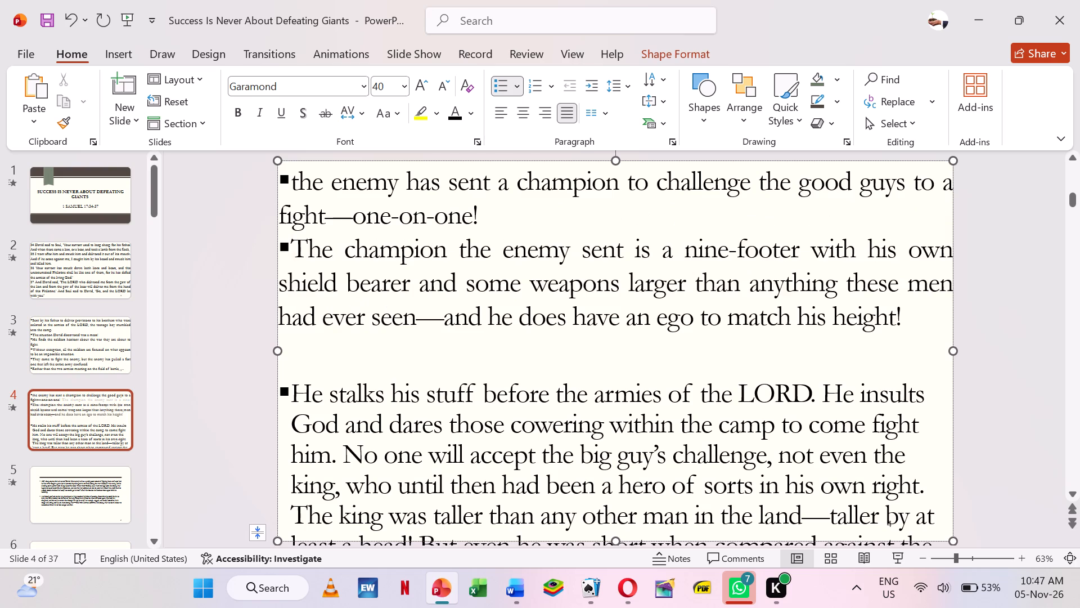
{"action": "key", "text": "Up"}
{"action": "key", "text": "Up"}
{"action": "key", "text": "BackSpace"}
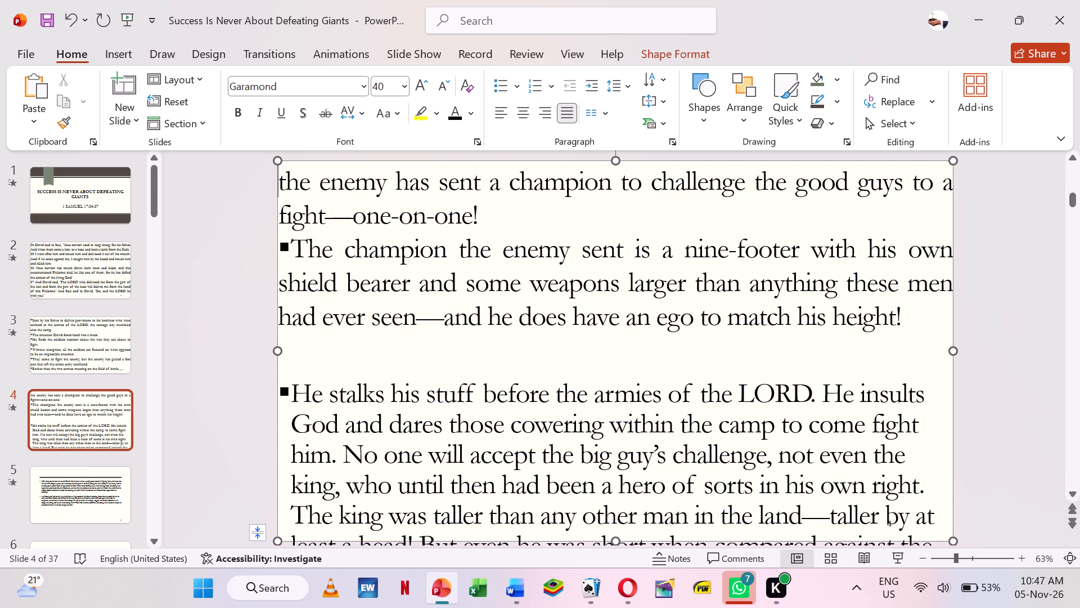
Remove the blank line before "He stalks his stuff" and make that text a paragraph formatted like the one above.
{"action": "left_click", "coordinate": [938, 317]}
{"action": "key", "text": "Delete"}
{"action": "key", "text": "Delete"}
{"action": "key", "text": "Return"}
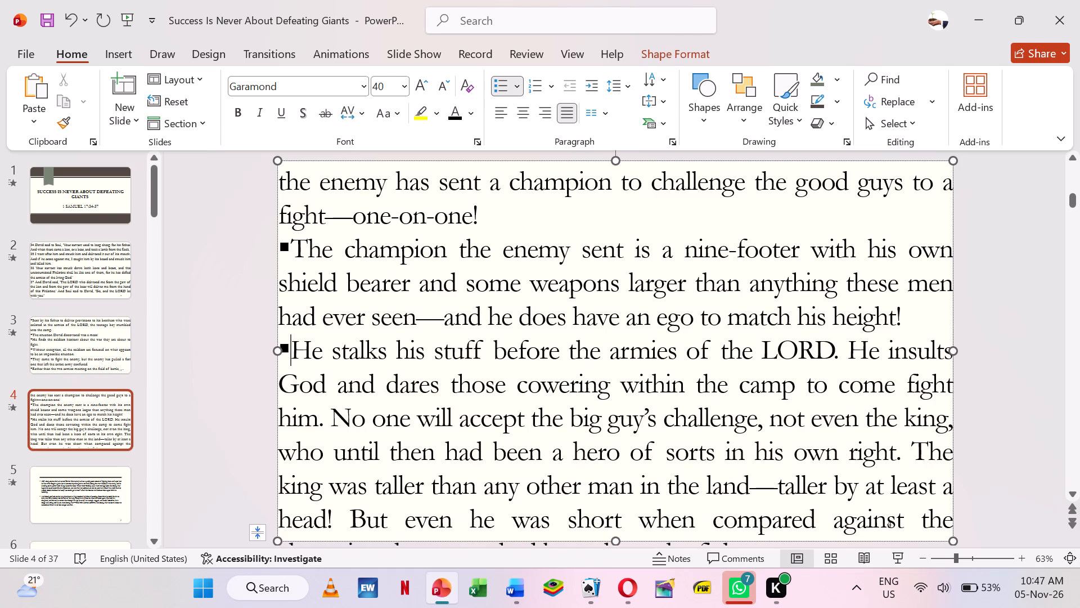
Start new paragraphs on slide 4 at "He insults God", "No one will accept" and "The king was taller".
{"action": "left_click", "coordinate": [852, 350]}
{"action": "key", "text": "Return"}
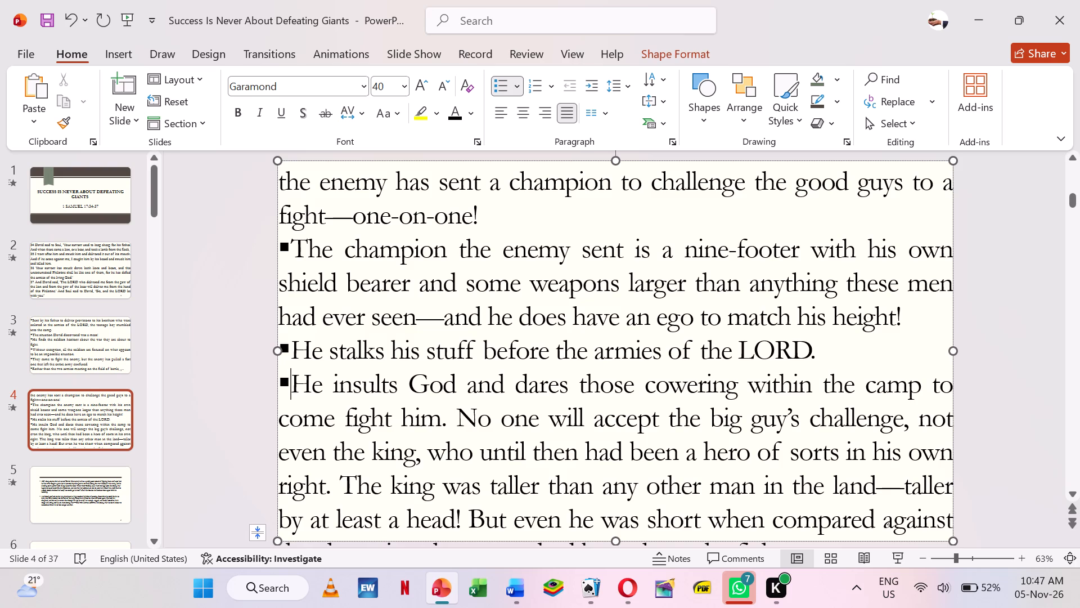
{"action": "left_click", "coordinate": [459, 419]}
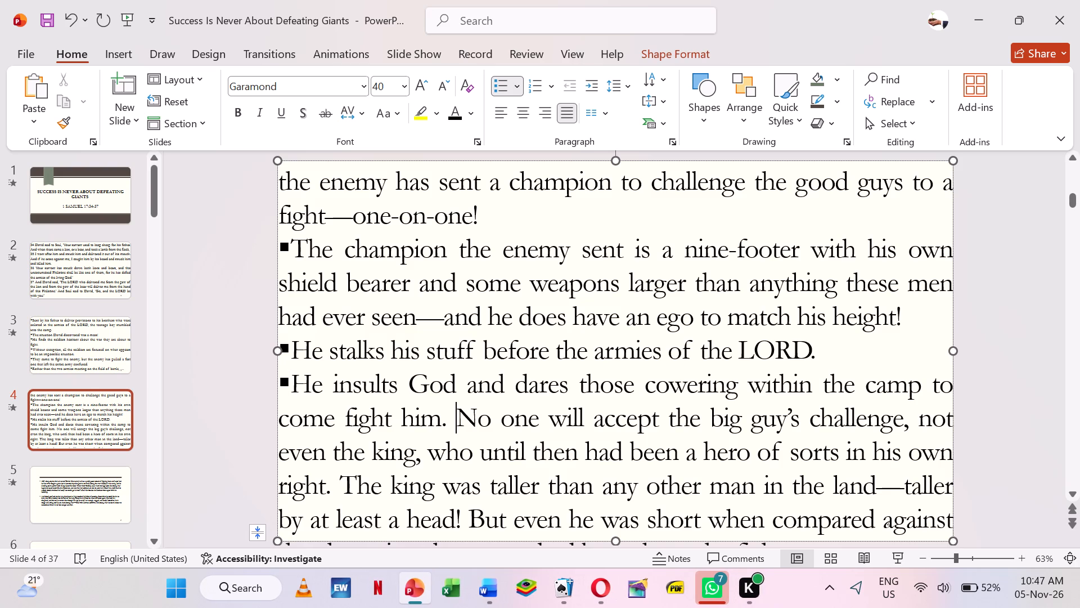
{"action": "key", "text": "Return"}
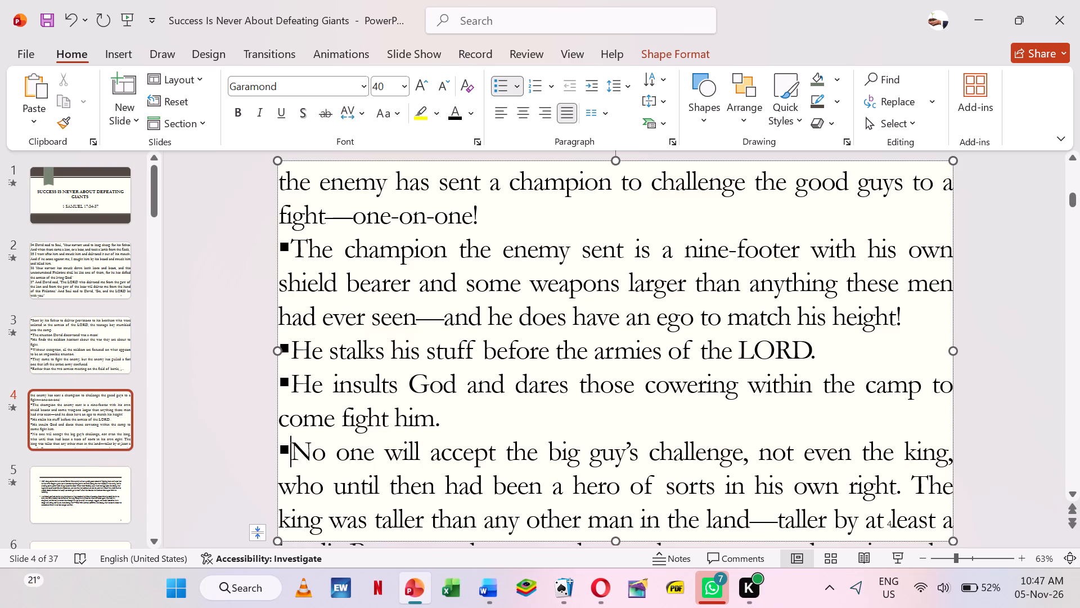
{"action": "scroll", "coordinate": [533, 436], "scroll_direction": "down", "scroll_amount": 1}
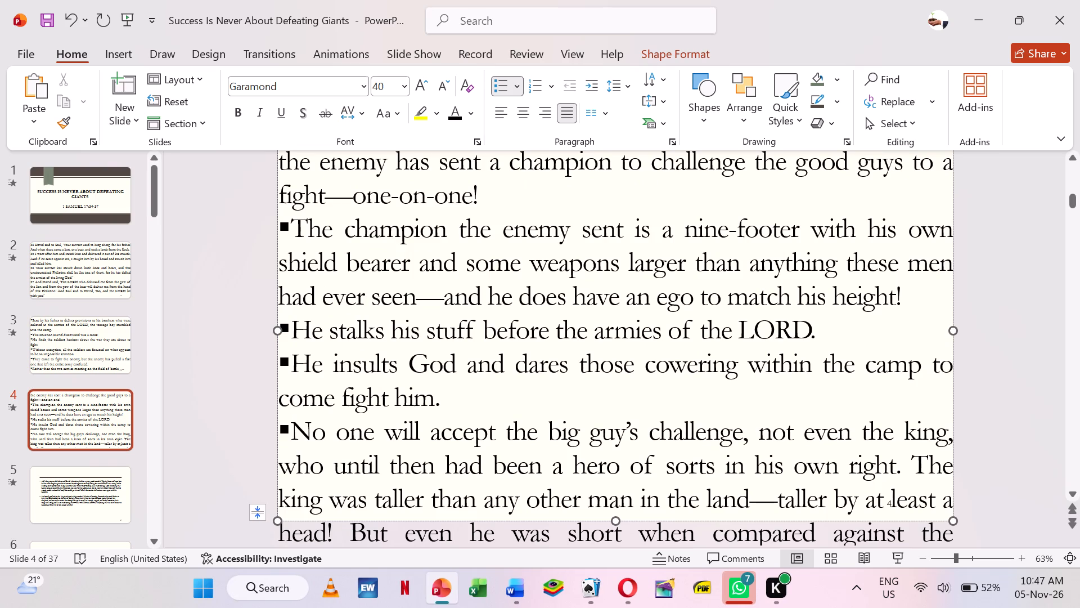
{"action": "left_click", "coordinate": [912, 464]}
{"action": "key", "text": "Return"}
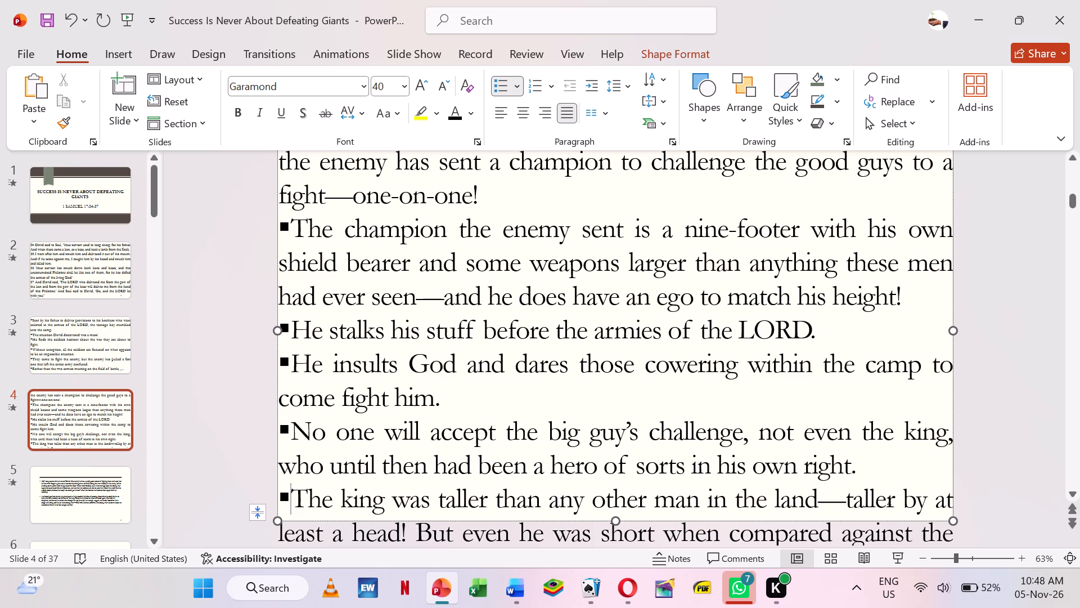
Add a space on each side of the dash between "land" and "taller" in slide 4's last paragraph.
{"action": "scroll", "coordinate": [843, 444], "scroll_direction": "down", "scroll_amount": 1}
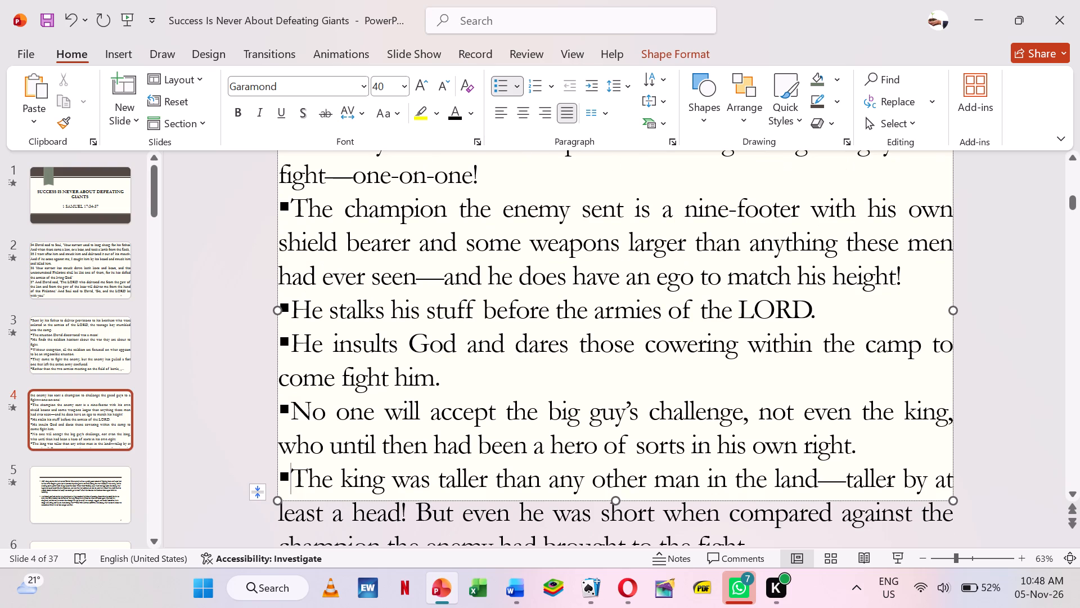
{"action": "left_click", "coordinate": [819, 486]}
{"action": "key", "text": "space"}
{"action": "left_click", "coordinate": [843, 482]}
{"action": "key", "text": "space"}
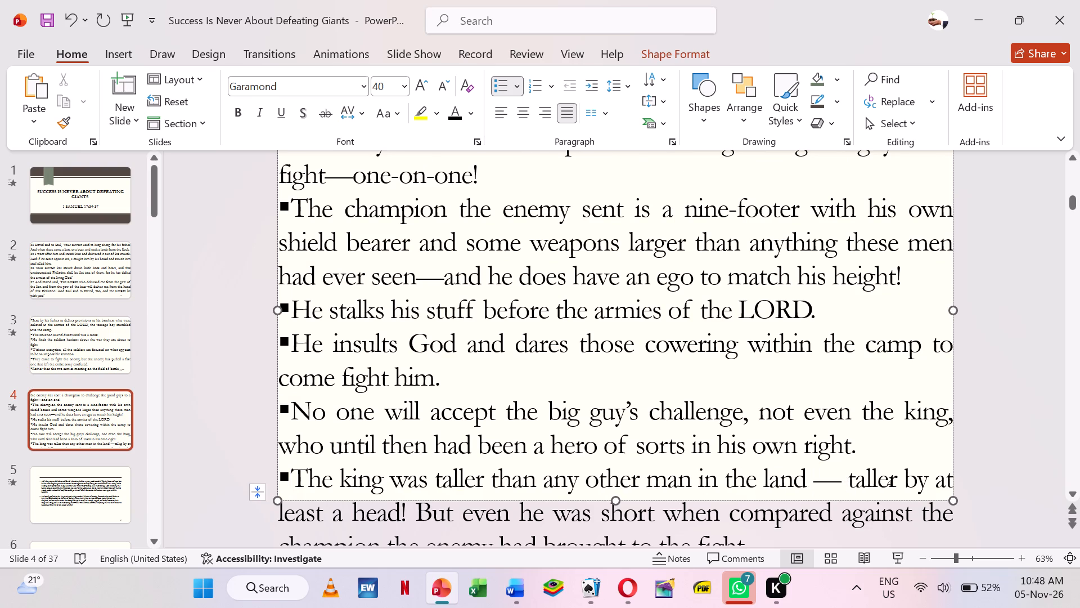
Move the overflowing text from "taller by at least a head!" onward from slide 4 to the start of slide 5's body text.
{"action": "key", "text": "Return"}
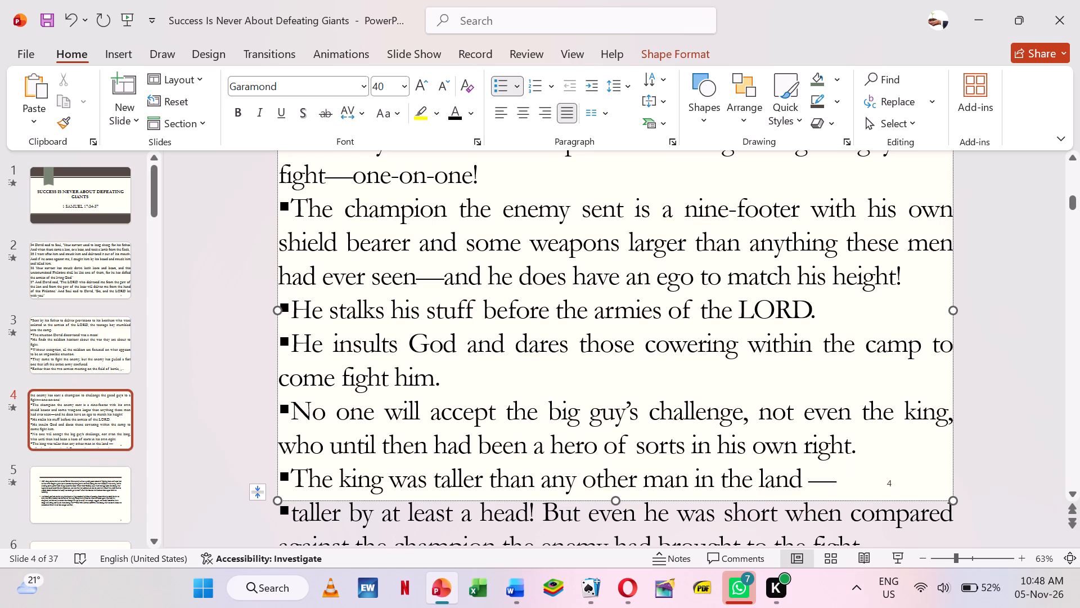
{"action": "key", "text": "shift+Down"}
{"action": "key", "text": "shift+Down"}
{"action": "key", "text": "shift+Down"}
{"action": "key", "text": "shift+Down"}
{"action": "key", "text": "shift+Down"}
{"action": "key", "text": "shift+Down"}
{"action": "key", "text": "shift+Down"}
{"action": "key", "text": "shift+Down"}
{"action": "key", "text": "shift+Down"}
{"action": "key", "text": "shift+Down"}
{"action": "key", "text": "shift+Down"}
{"action": "key", "text": "shift+Down"}
{"action": "key", "text": "shift+Down"}
{"action": "key", "text": "shift+Down"}
{"action": "key", "text": "shift+Down"}
{"action": "key", "text": "shift+Down"}
{"action": "key", "text": "shift+Down"}
{"action": "key", "text": "shift+Down"}
{"action": "key", "text": "shift+Down"}
{"action": "key", "text": "shift+Down"}
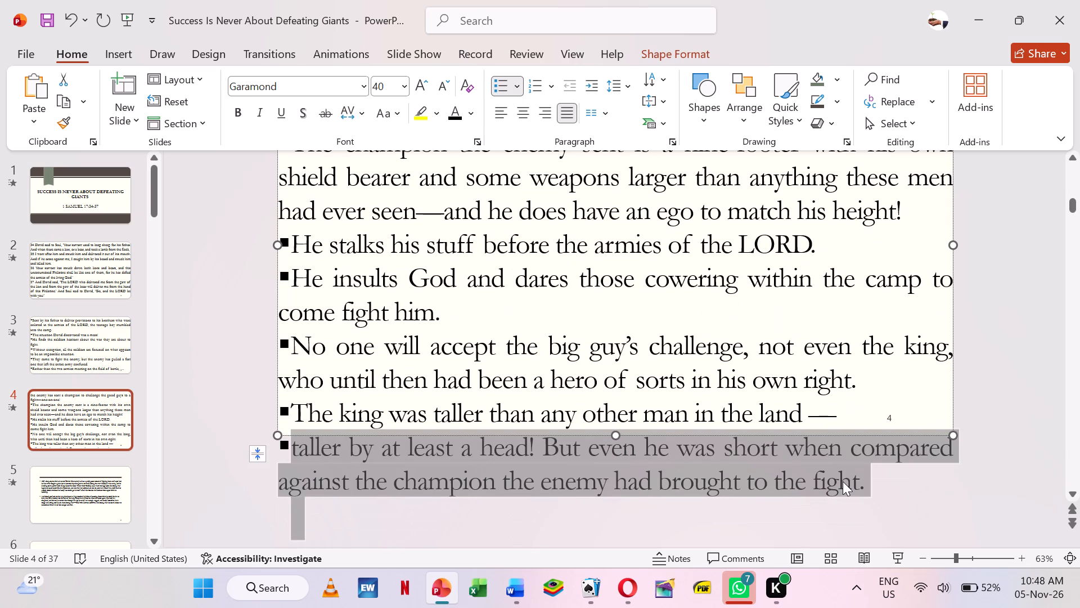
{"action": "key", "text": "ctrl+x"}
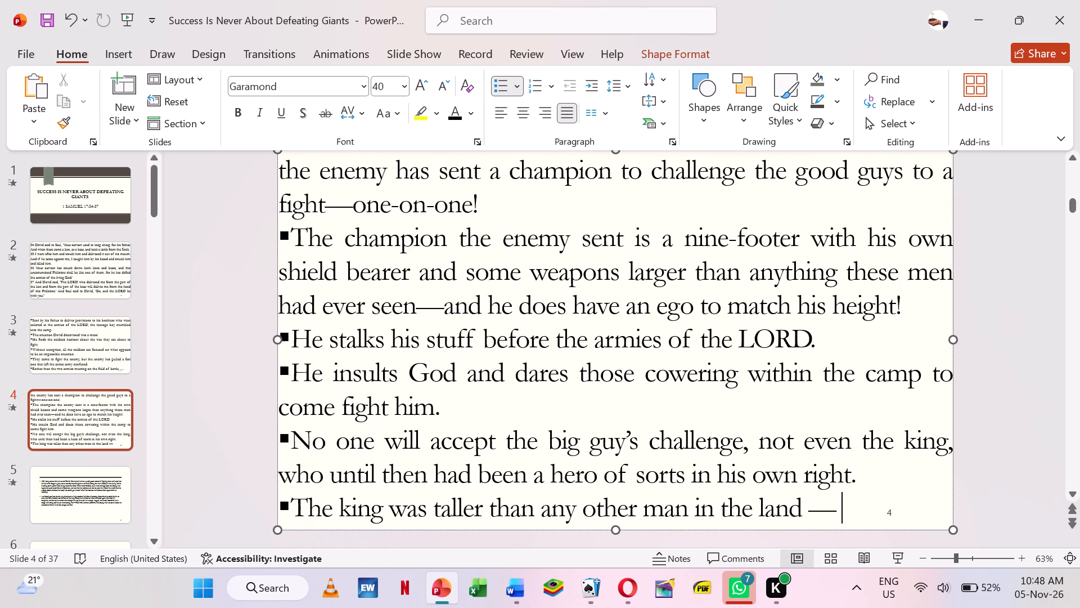
{"action": "left_click", "coordinate": [76, 500]}
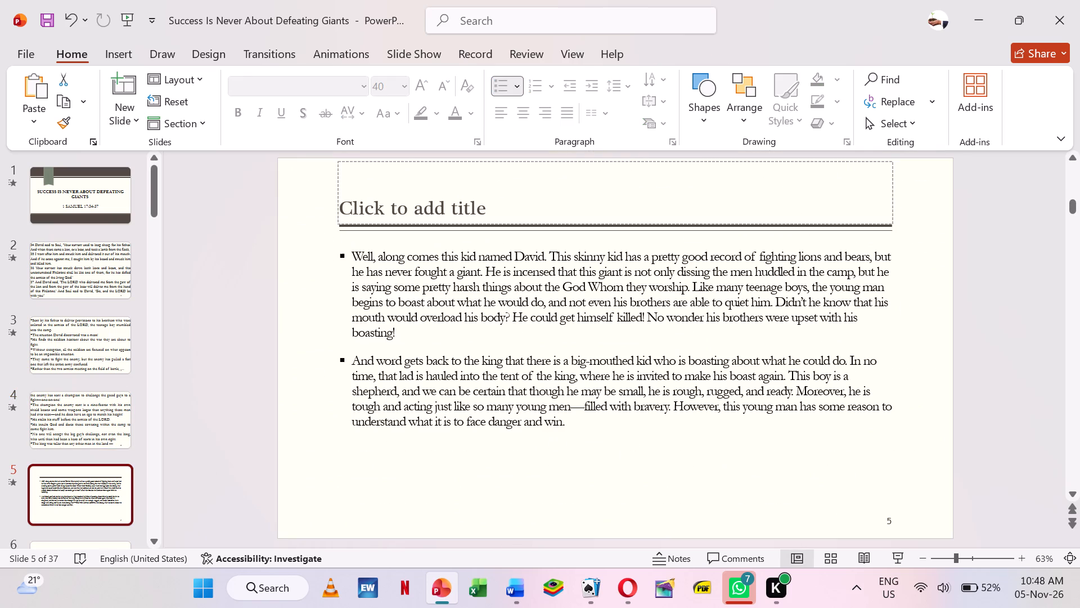
{"action": "left_click", "coordinate": [353, 254]}
{"action": "key", "text": "ctrl+v"}
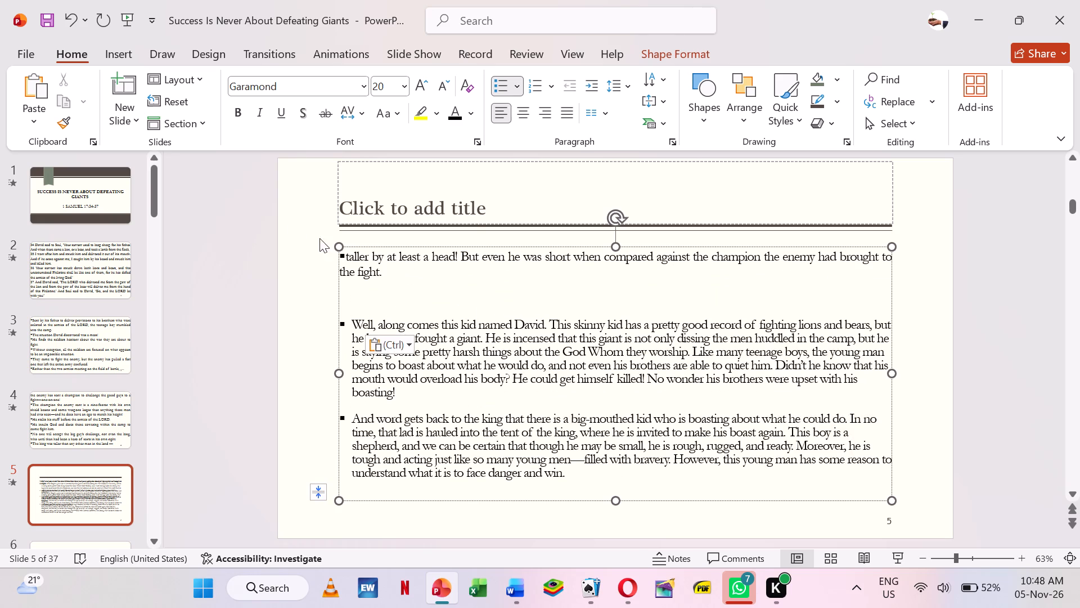
Switch slide 5 to a layout without a title and stretch its text box to cover the whole slide.
{"action": "right_click", "coordinate": [286, 217]}
{"action": "left_click", "coordinate": [630, 419]}
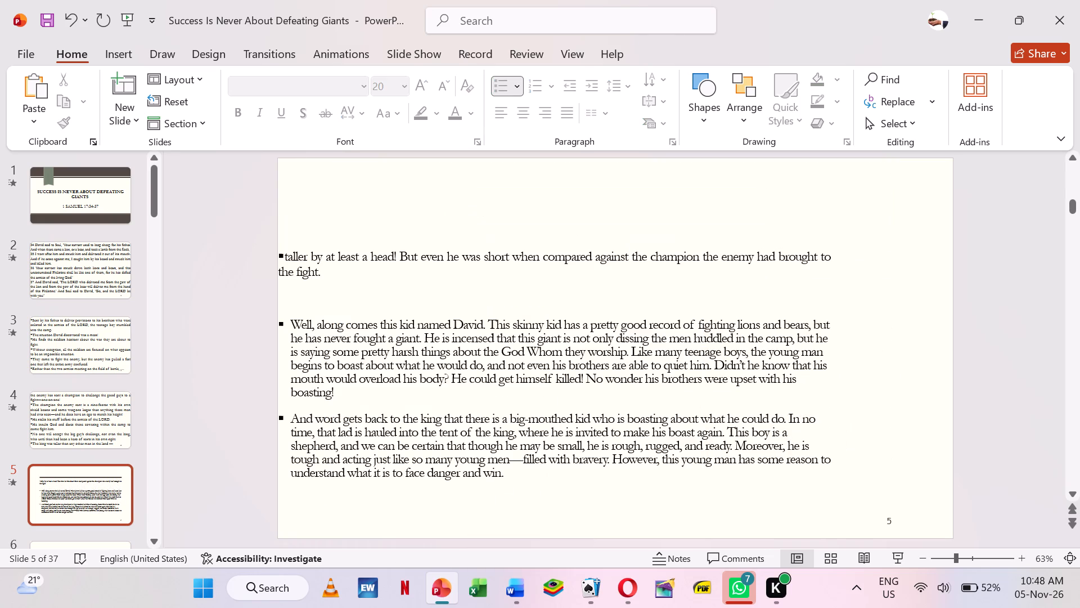
{"action": "left_click", "coordinate": [494, 386]}
{"action": "left_click_drag", "start_coordinate": [829, 249], "coordinate": [933, 184]}
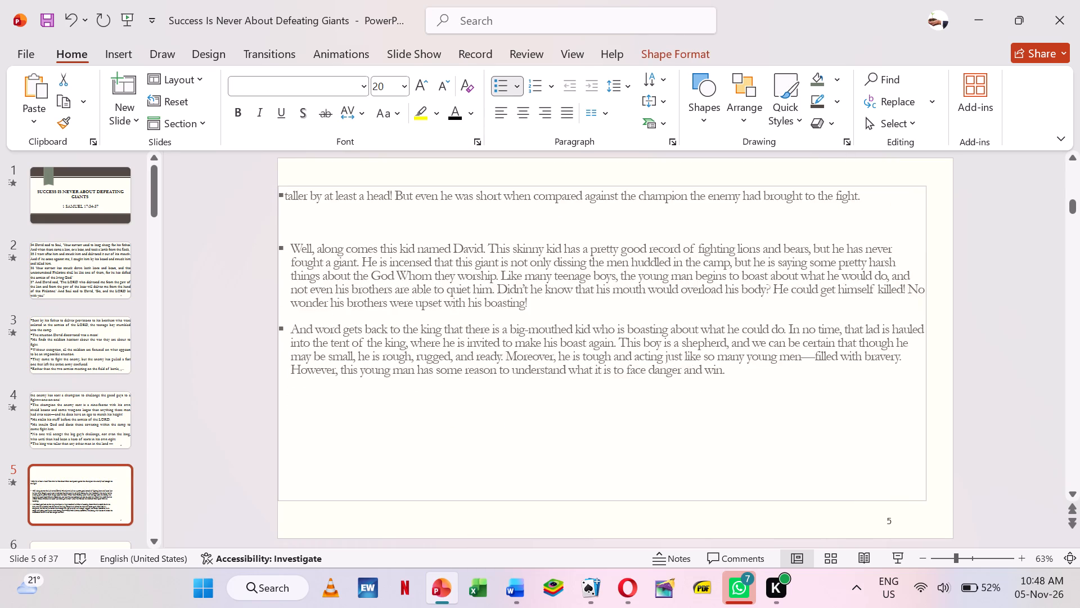
{"action": "left_click_drag", "start_coordinate": [933, 184], "coordinate": [953, 158]}
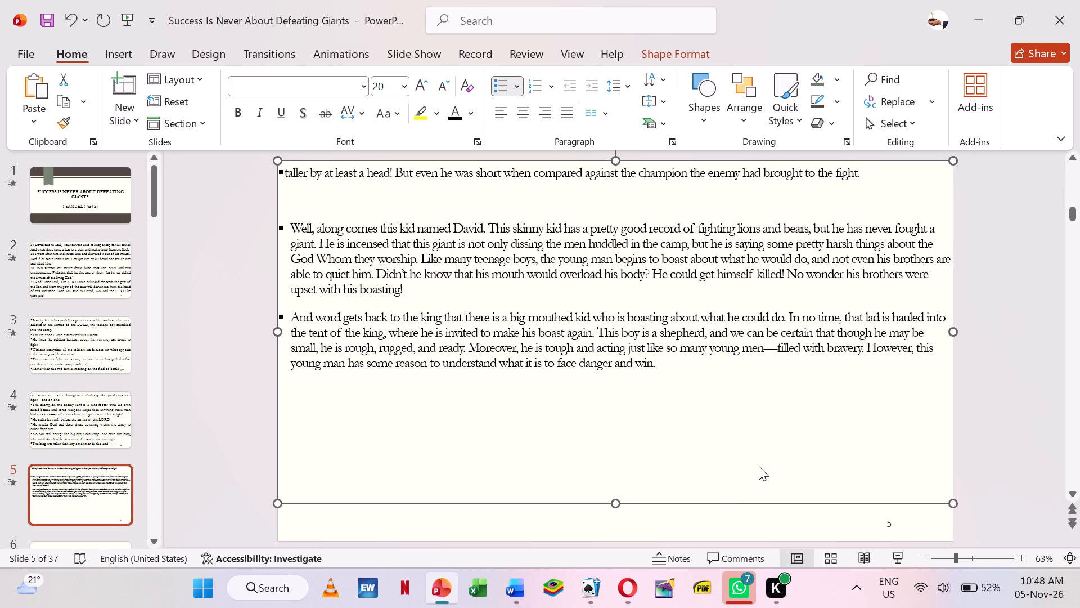
{"action": "left_click_drag", "start_coordinate": [613, 501], "coordinate": [628, 540]}
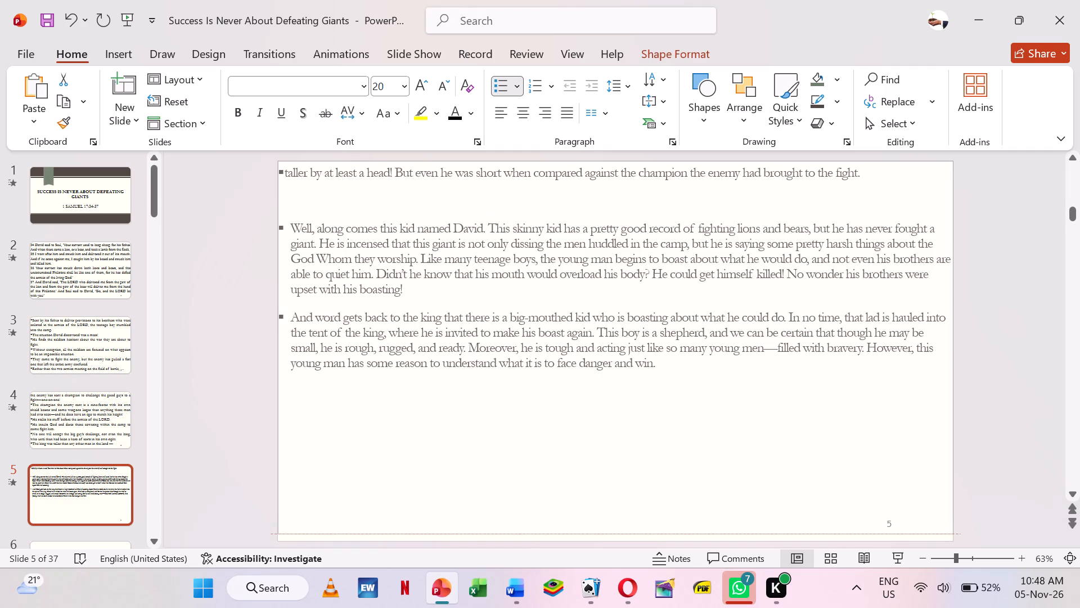
{"action": "left_click_drag", "start_coordinate": [628, 540], "coordinate": [629, 543]}
Set the font size of all of slide 5's text to 40.
{"action": "left_click", "coordinate": [514, 340]}
{"action": "key", "text": "ctrl+a"}
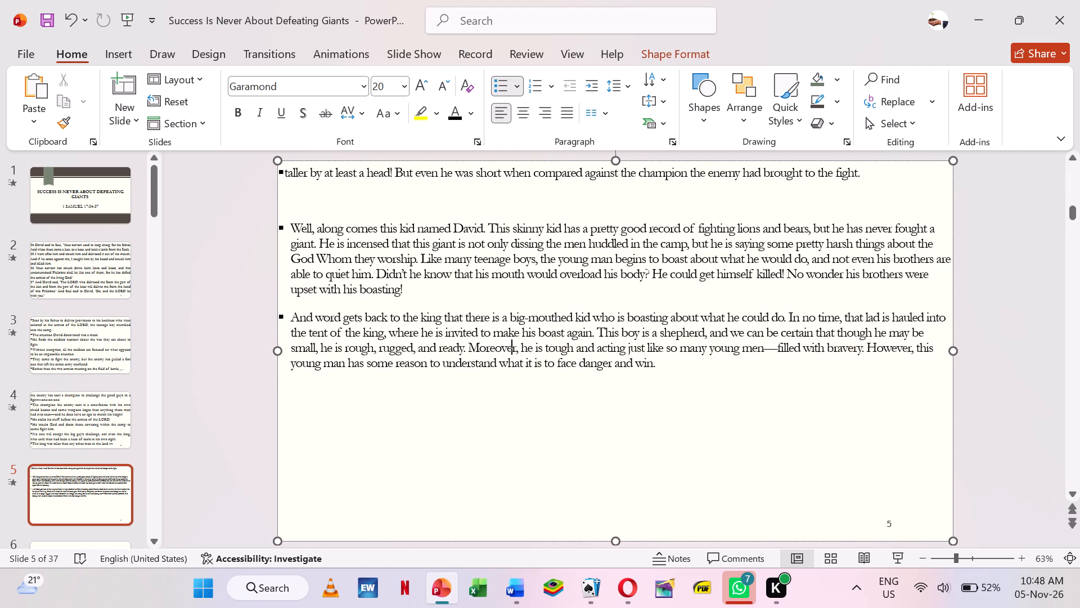
{"action": "left_click", "coordinate": [384, 91]}
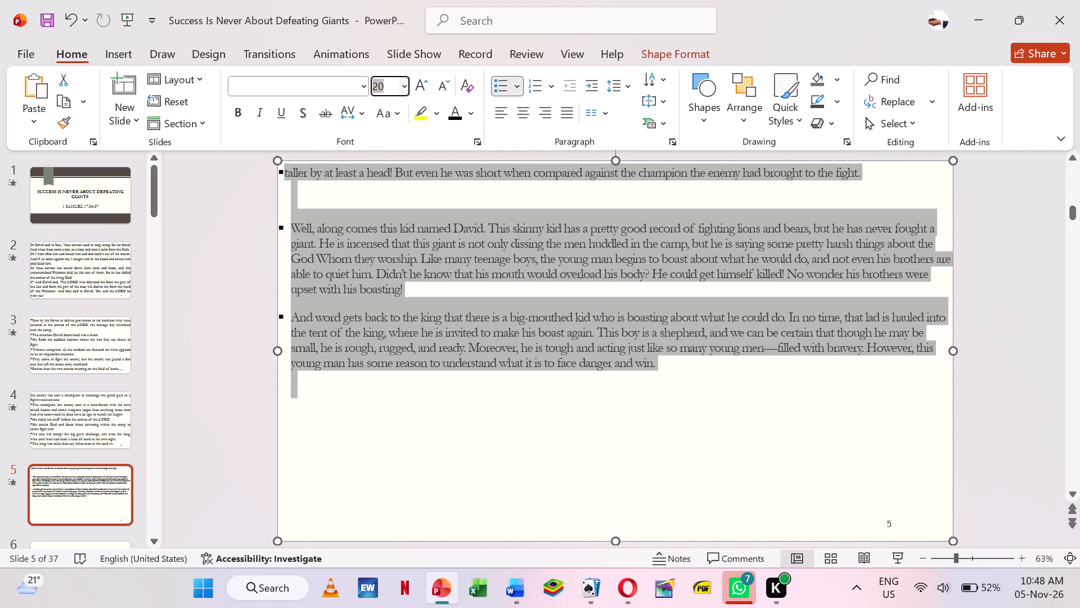
{"action": "type", "text": "40"}
{"action": "key", "text": "Return"}
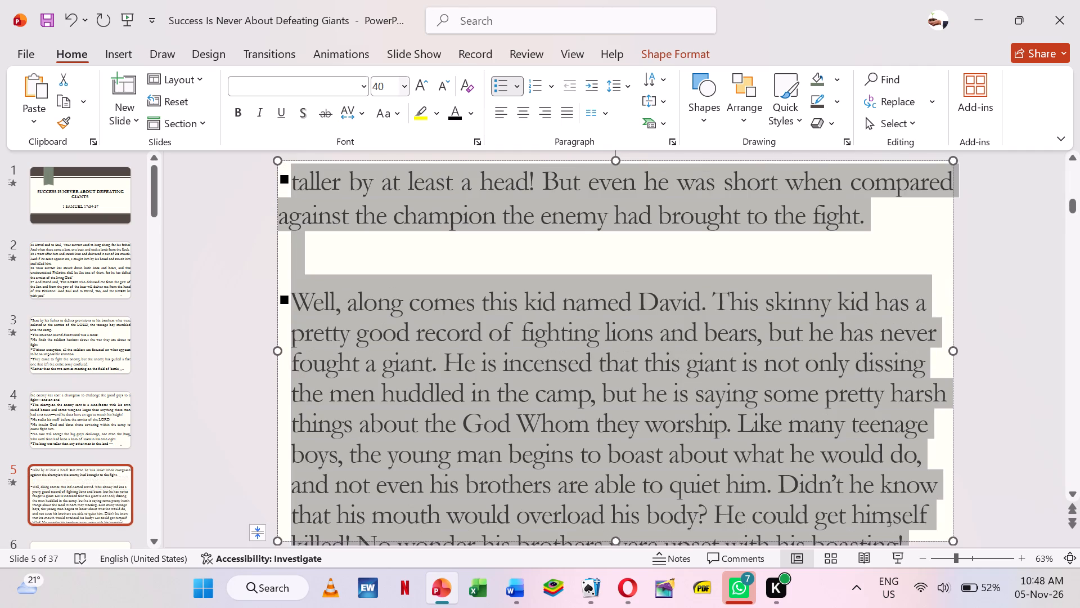
Remove the blank line before "Well, along comes this kid" and make that text a paragraph formatted like the one above.
{"action": "left_click", "coordinate": [884, 216]}
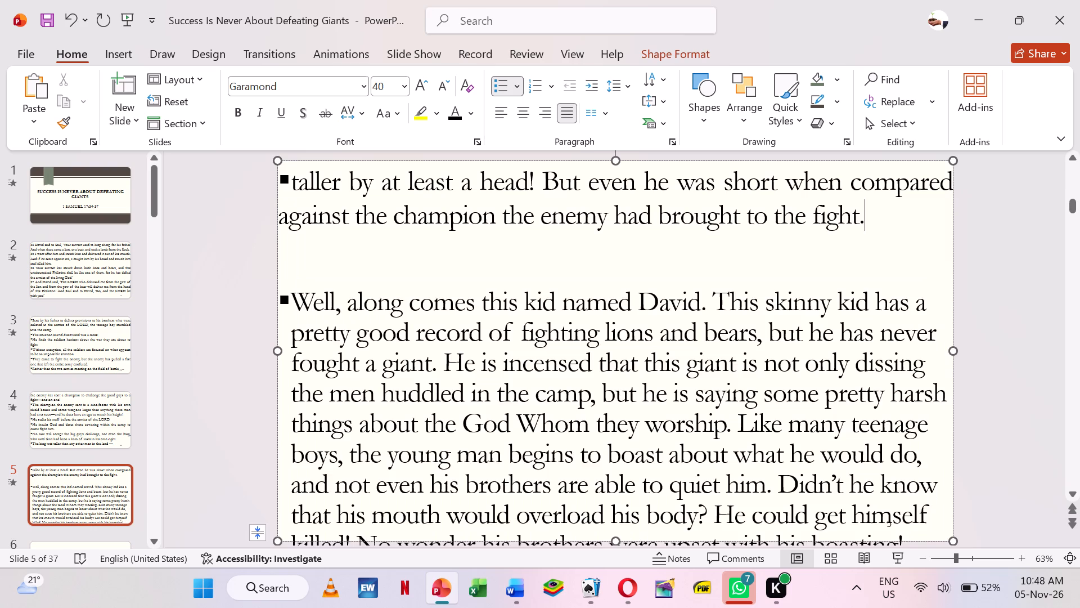
{"action": "key", "text": "Delete"}
{"action": "key", "text": "Delete"}
{"action": "key", "text": "Return"}
Remove the bullet from slide 5's first paragraph, "taller by at least a head!".
{"action": "key", "text": "Up"}
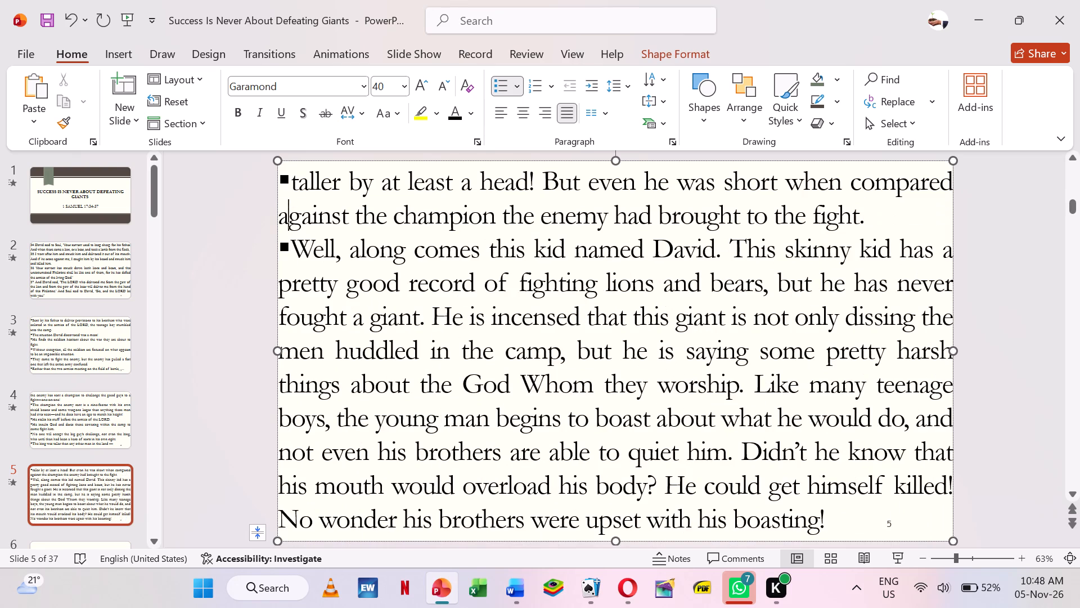
{"action": "key", "text": "Up"}
{"action": "key", "text": "BackSpace"}
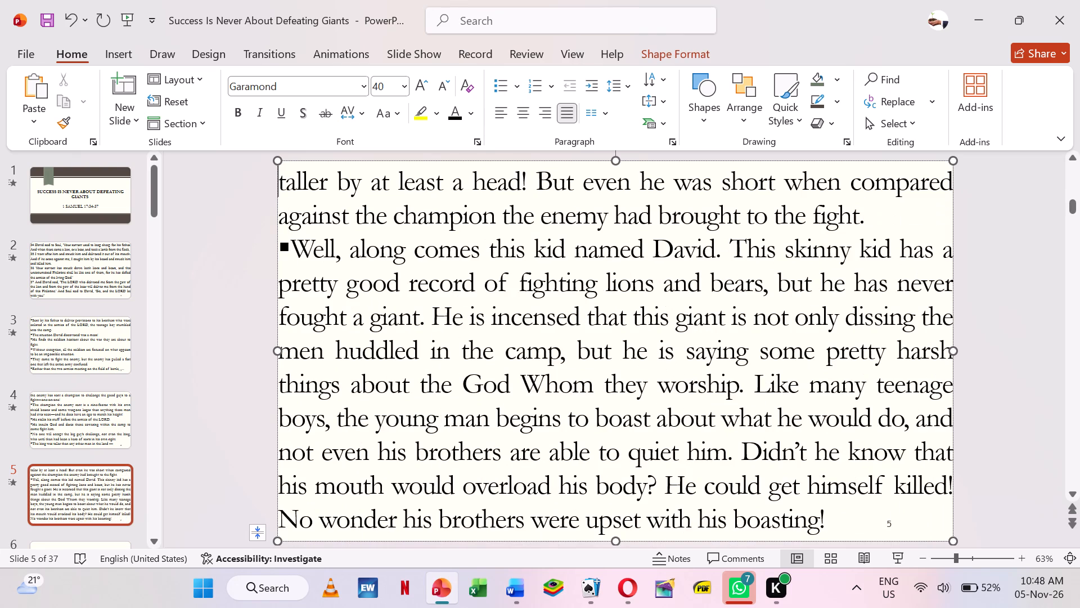
Start new paragraphs on slide 5 at "But even he was short", "This skinny kid" and "He is incensed".
{"action": "left_click", "coordinate": [538, 180]}
{"action": "key", "text": "Return"}
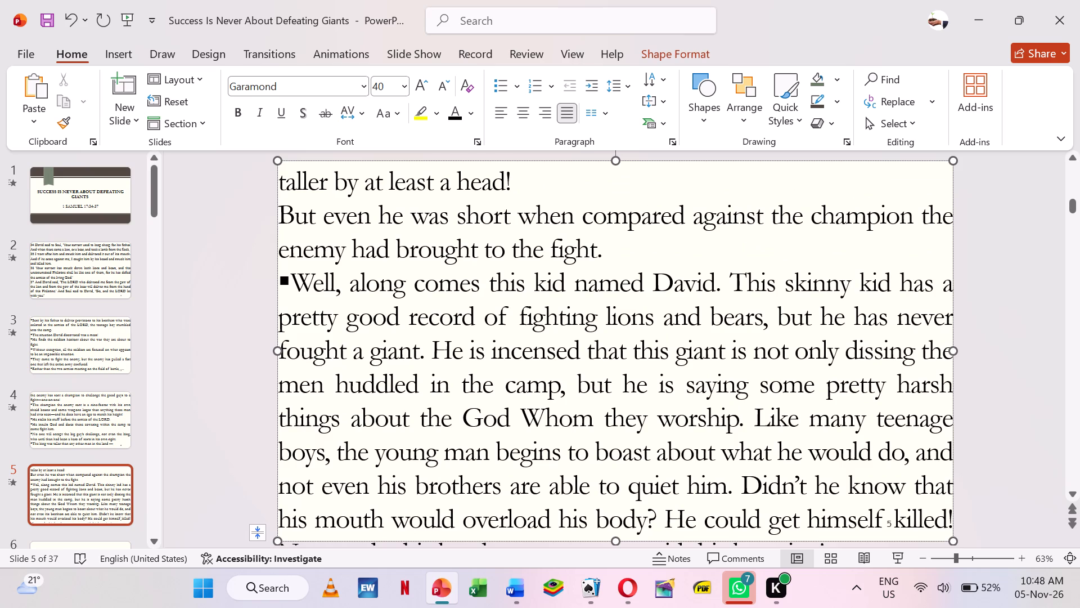
{"action": "left_click", "coordinate": [740, 281]}
{"action": "left_click", "coordinate": [733, 280]}
{"action": "key", "text": "Return"}
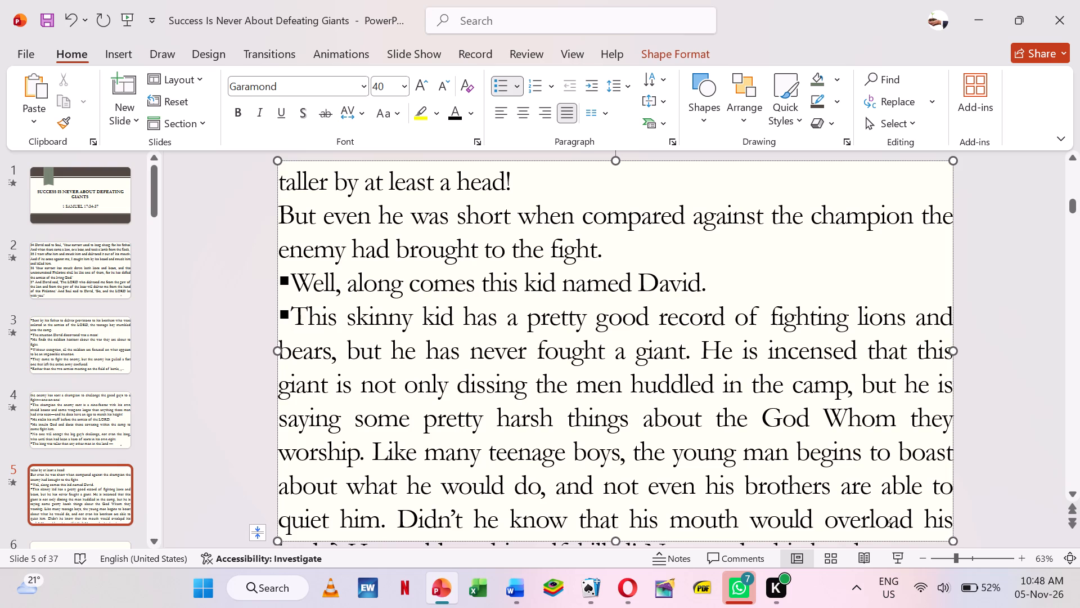
{"action": "left_click", "coordinate": [701, 347]}
{"action": "key", "text": "Return"}
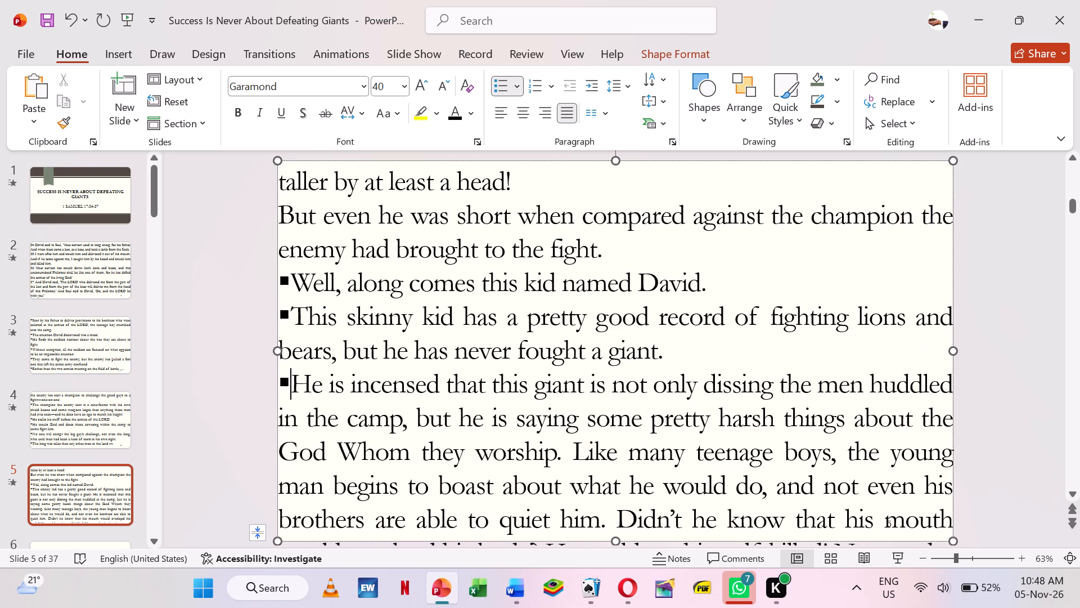
Replace the word "dissing" on slide 5 with its suggested synonym "insulting".
{"action": "scroll", "coordinate": [679, 349], "scroll_direction": "down", "scroll_amount": 1}
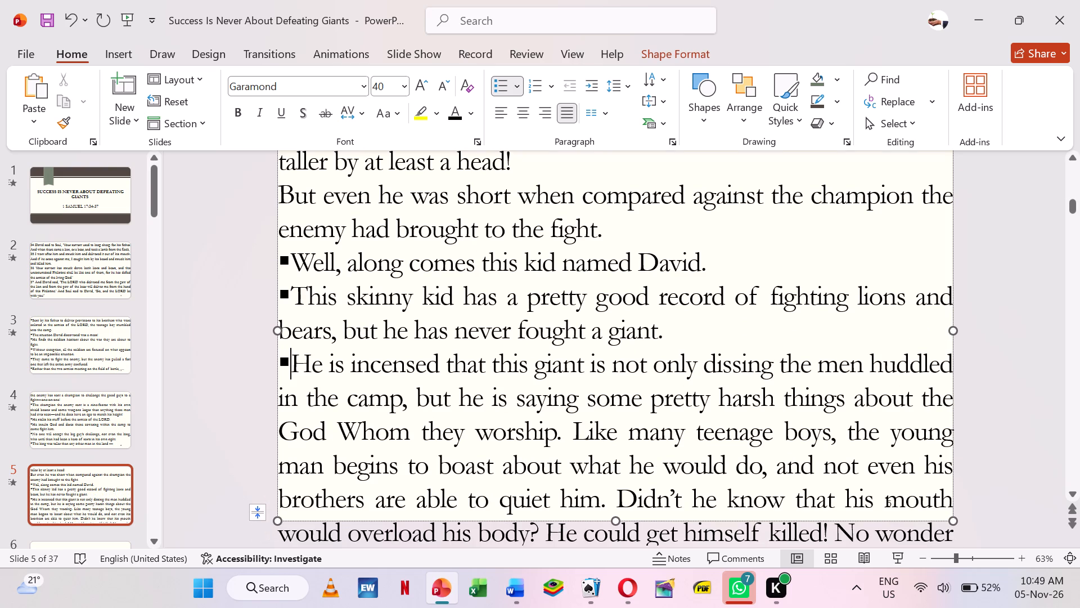
{"action": "right_click", "coordinate": [733, 364]}
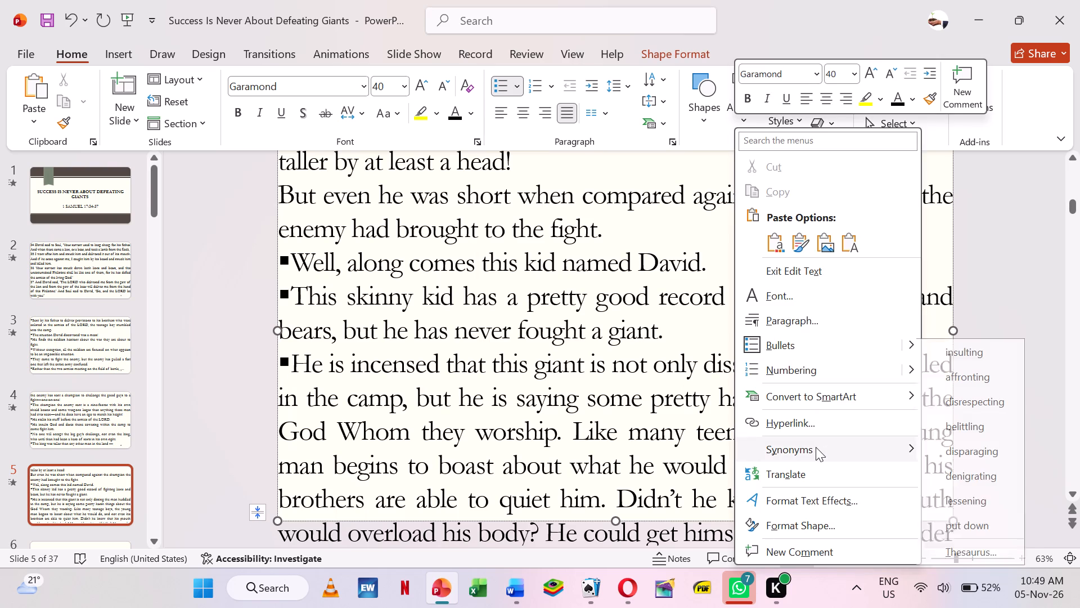
{"action": "left_click", "coordinate": [1003, 351]}
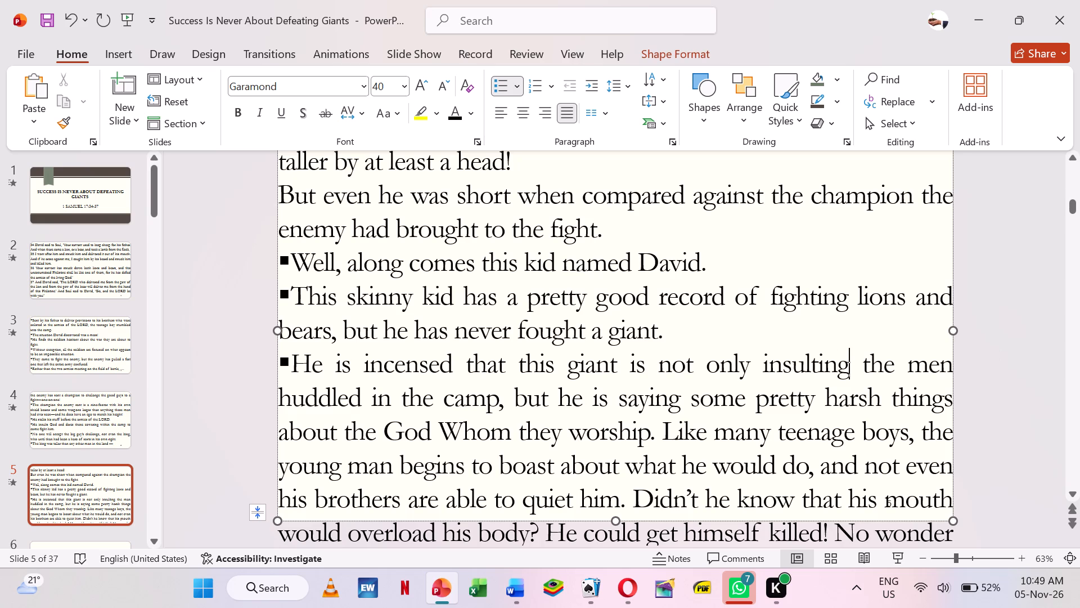
Start new paragraphs on slide 5 at "Like many teenage boys" and "Didn't he know", without a leading space.
{"action": "left_click", "coordinate": [666, 430]}
{"action": "key", "text": "Return"}
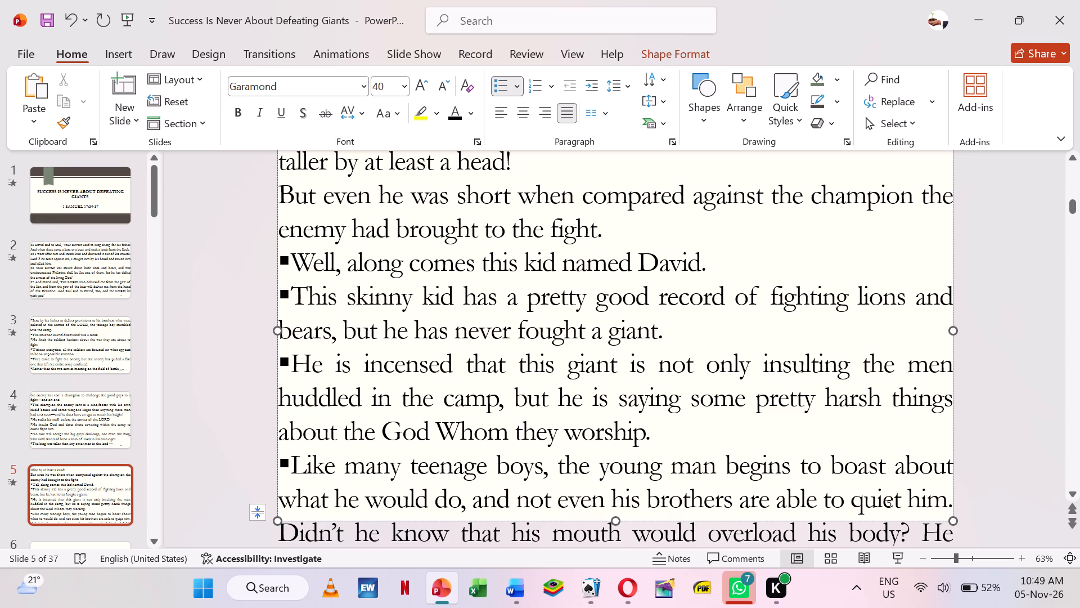
{"action": "left_click", "coordinate": [949, 498]}
{"action": "key", "text": "Right"}
{"action": "key", "text": "Return"}
{"action": "key", "text": "Delete"}
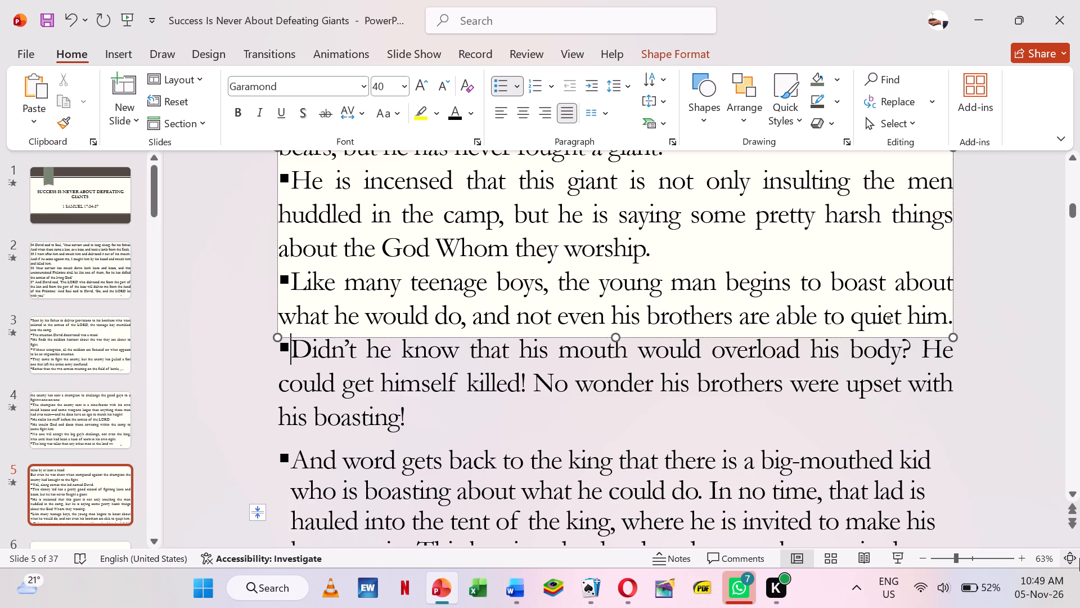
Cut the overflow text on slide 5 from "Didn't he know that his mouth" to the end.
{"action": "key", "text": "shift+Down"}
{"action": "key", "text": "shift+Down"}
{"action": "key", "text": "shift+Down"}
{"action": "key", "text": "shift+Down"}
{"action": "key", "text": "shift+Down"}
{"action": "key", "text": "shift+Down"}
{"action": "key", "text": "shift+Down"}
{"action": "key", "text": "shift+Down"}
{"action": "key", "text": "shift+Down"}
{"action": "key", "text": "shift+Down"}
{"action": "key", "text": "shift+Down"}
{"action": "key", "text": "shift+Down"}
{"action": "key", "text": "shift+Down"}
{"action": "key", "text": "shift+Down"}
{"action": "key", "text": "shift+Down"}
{"action": "key", "text": "shift+Down"}
{"action": "key", "text": "shift+Down"}
{"action": "key", "text": "shift+Down"}
{"action": "key", "text": "shift+Down"}
{"action": "key", "text": "shift+Down"}
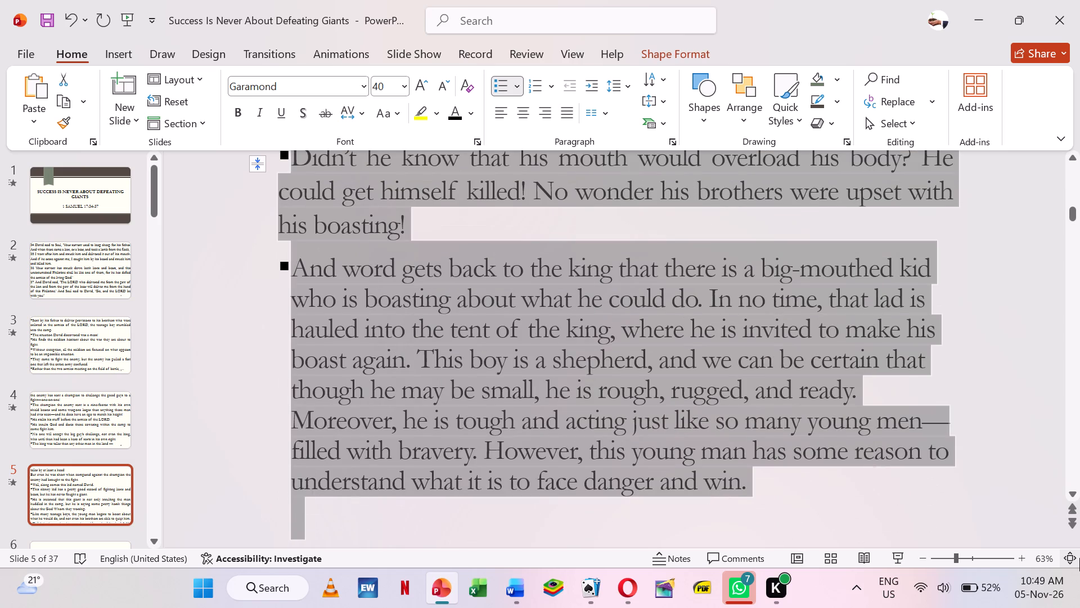
{"action": "key", "text": "ctrl+x"}
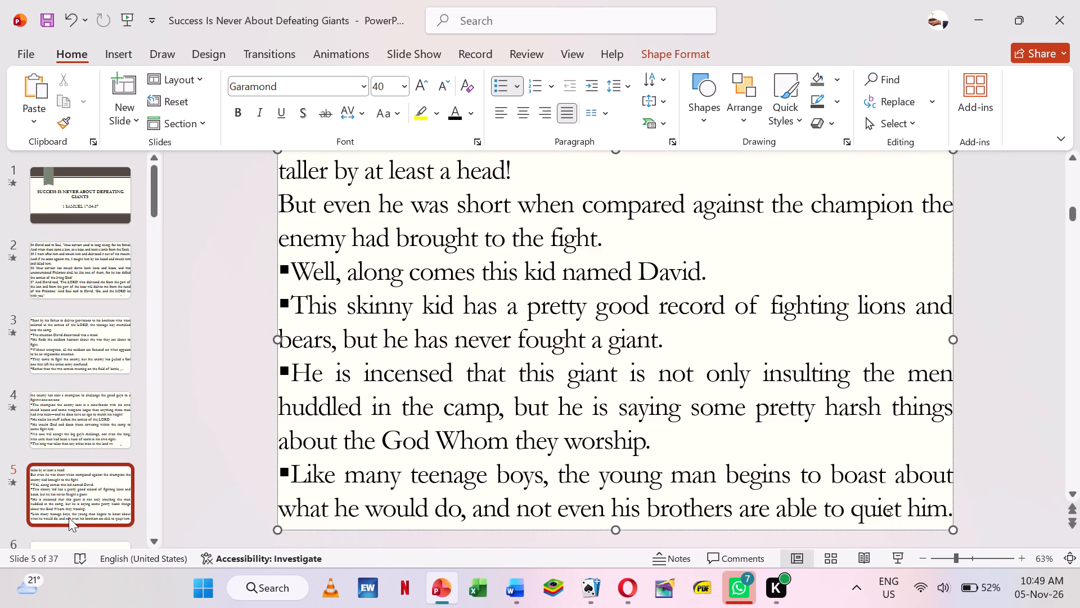
Add a new slide after slide 5 with a title and content layout, and paste the cut text into its body.
{"action": "scroll", "coordinate": [70, 517], "scroll_direction": "down", "scroll_amount": 3}
{"action": "right_click", "coordinate": [107, 439]}
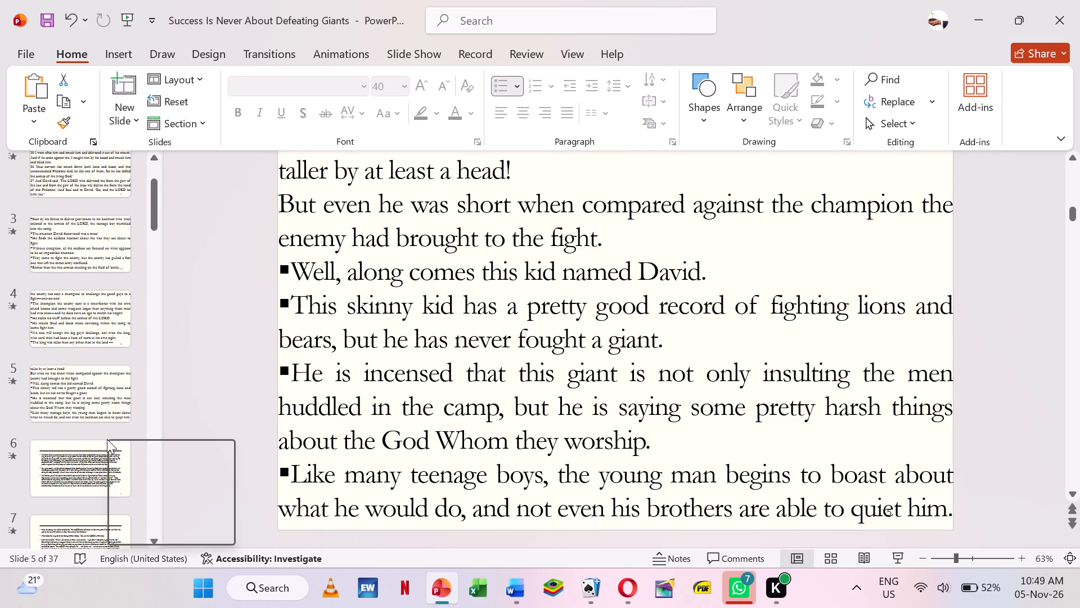
{"action": "left_click", "coordinate": [169, 502]}
{"action": "right_click", "coordinate": [233, 407]}
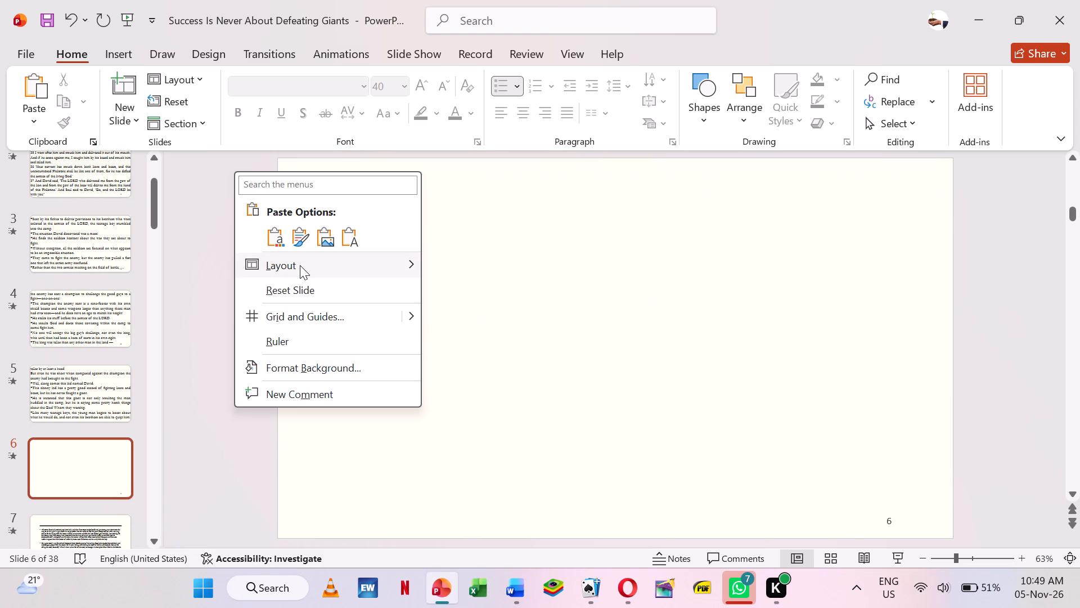
{"action": "left_click", "coordinate": [552, 258]}
{"action": "left_click", "coordinate": [513, 350]}
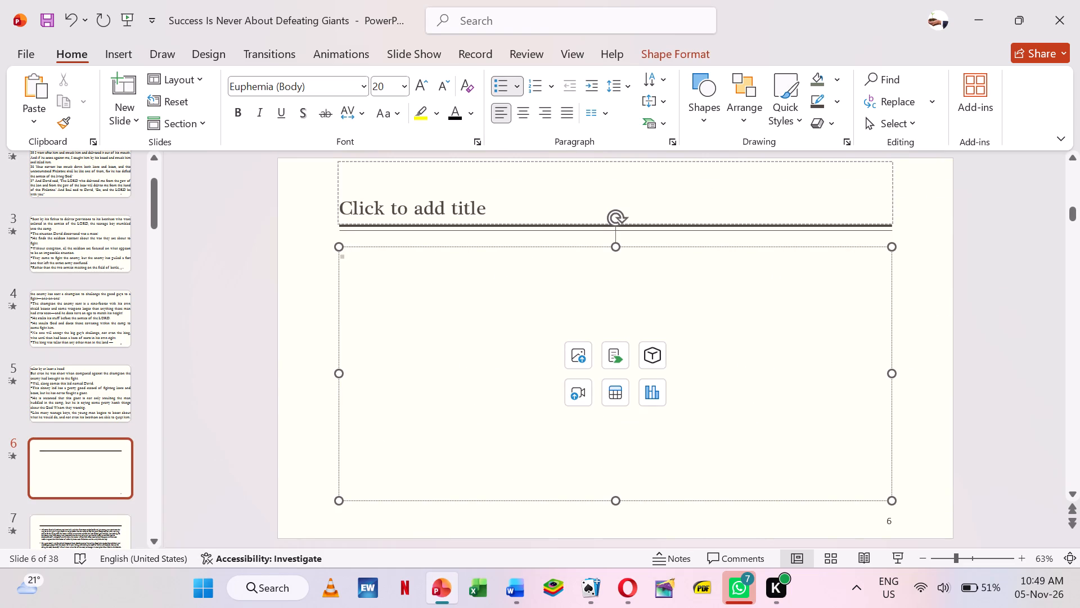
{"action": "key", "text": "ctrl+v"}
Switch slide 6 to a layout without a title and enlarge its text box to fill the whole slide.
{"action": "right_click", "coordinate": [241, 297]}
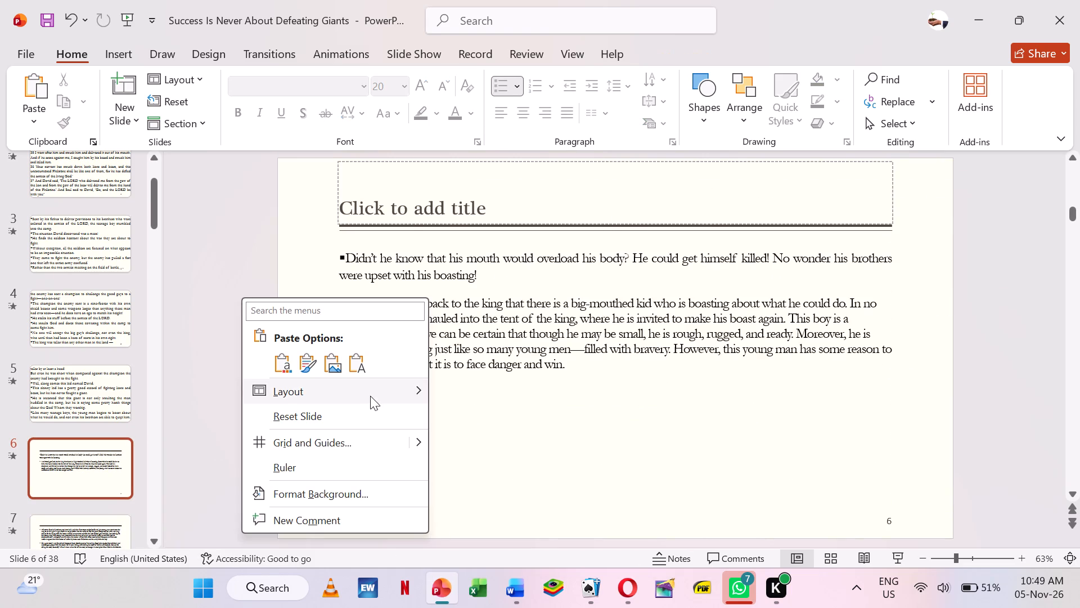
{"action": "left_click", "coordinate": [577, 417]}
{"action": "left_click", "coordinate": [413, 350]}
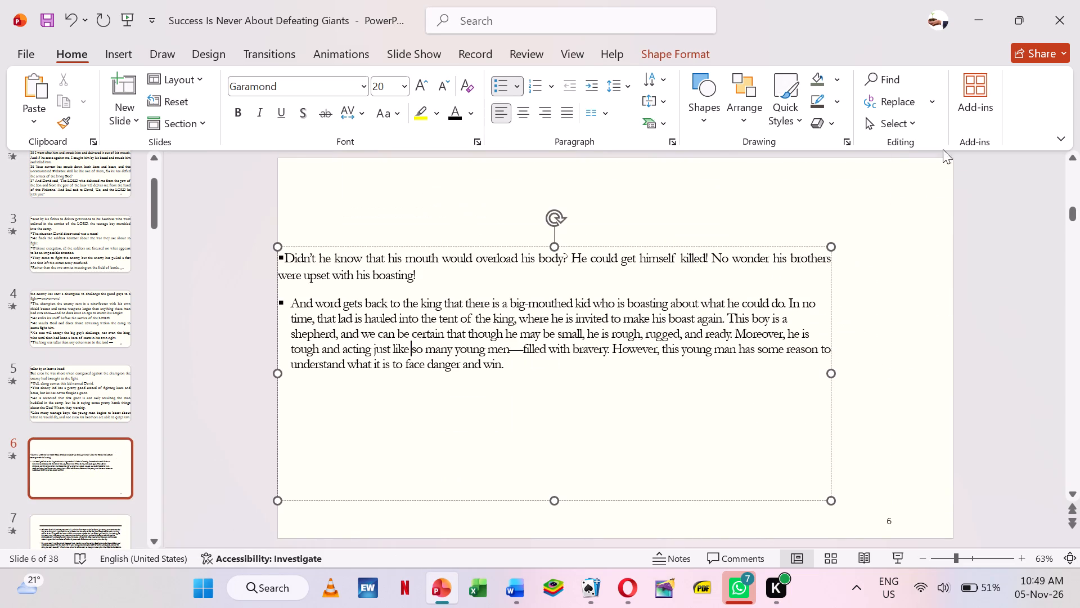
{"action": "left_click_drag", "start_coordinate": [828, 250], "coordinate": [949, 168]}
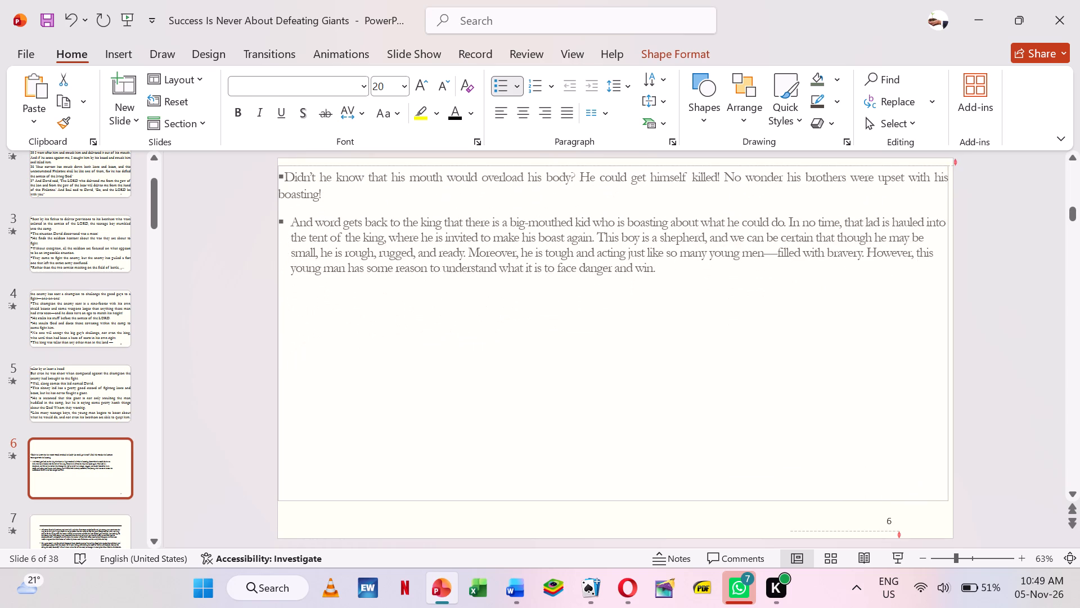
{"action": "left_click_drag", "start_coordinate": [949, 168], "coordinate": [952, 161]}
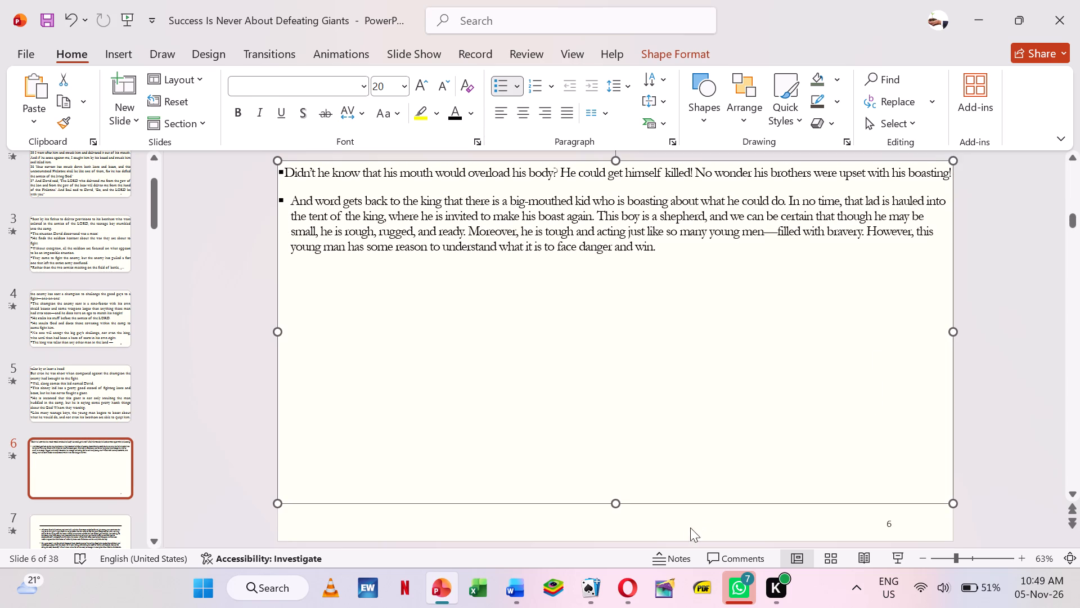
{"action": "left_click_drag", "start_coordinate": [618, 499], "coordinate": [623, 540]}
Set all the text on slide 6 to font size 40.
{"action": "left_click", "coordinate": [478, 273]}
{"action": "key", "text": "ctrl+a"}
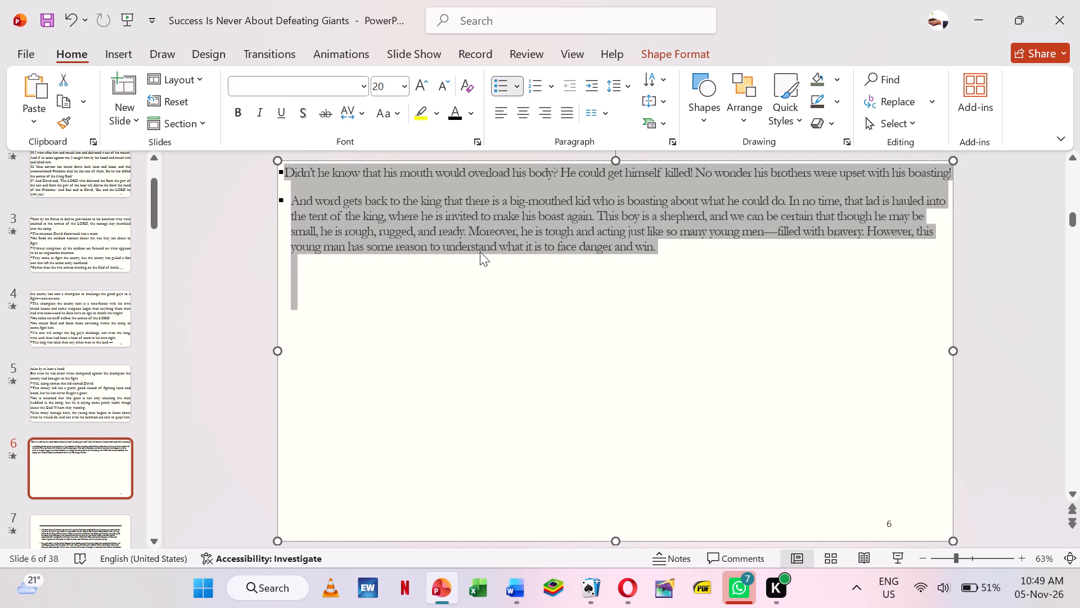
{"action": "left_click", "coordinate": [376, 87]}
{"action": "type", "text": "40"}
{"action": "key", "text": "Return"}
{"action": "left_click", "coordinate": [577, 252]}
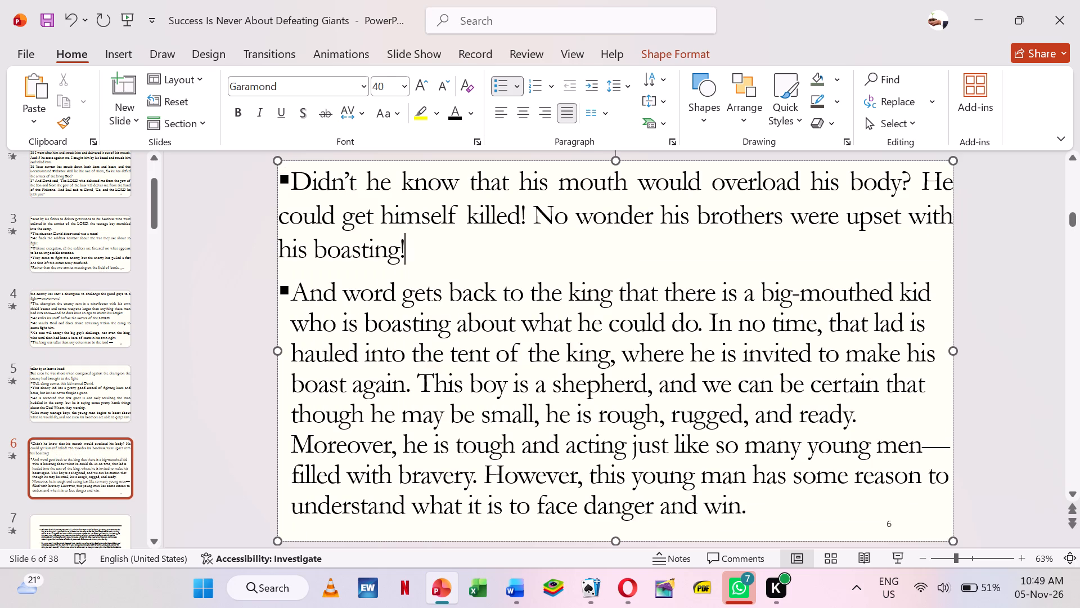
Start new paragraphs on slide 6 at "He could get" and "No wonder", and rejoin and resplit "And word gets back" so it takes the justified format.
{"action": "left_click", "coordinate": [919, 183]}
{"action": "key", "text": "Return"}
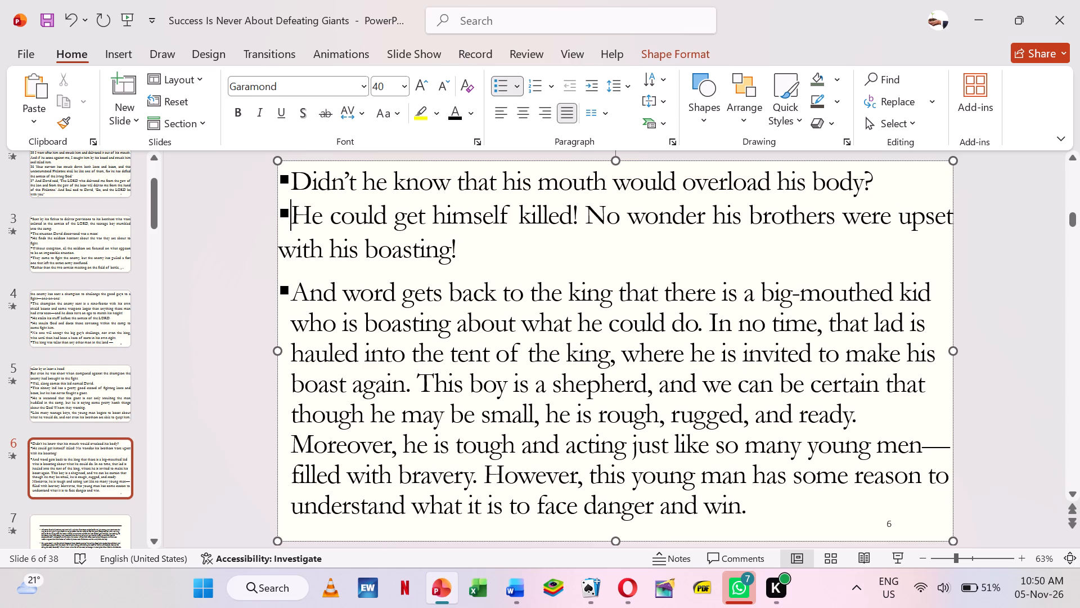
{"action": "left_click", "coordinate": [589, 209]}
{"action": "key", "text": "Return"}
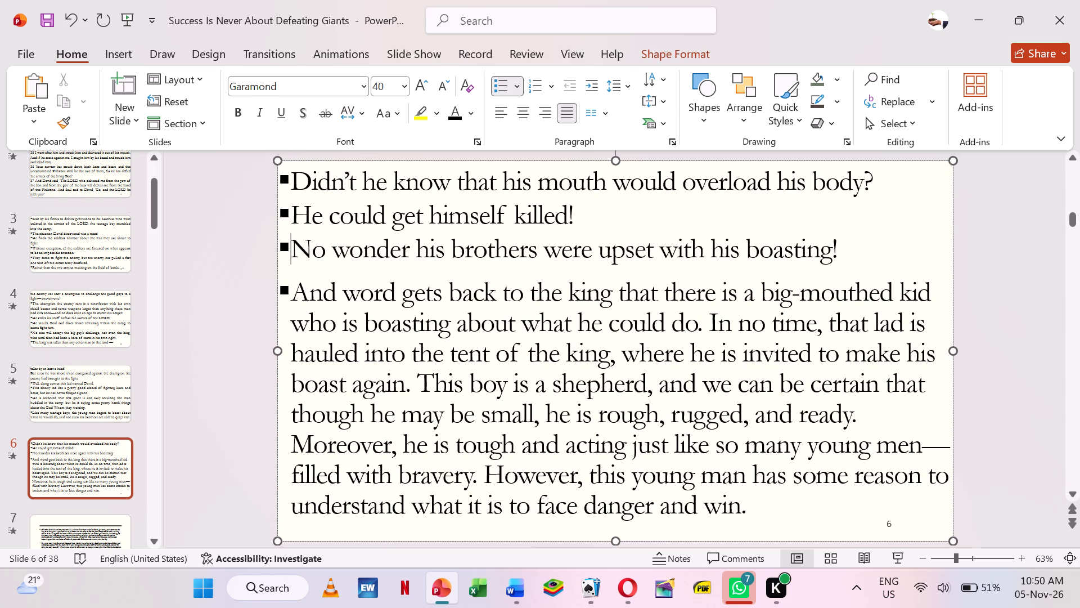
{"action": "left_click", "coordinate": [865, 258]}
{"action": "key", "text": "Delete"}
{"action": "key", "text": "Return"}
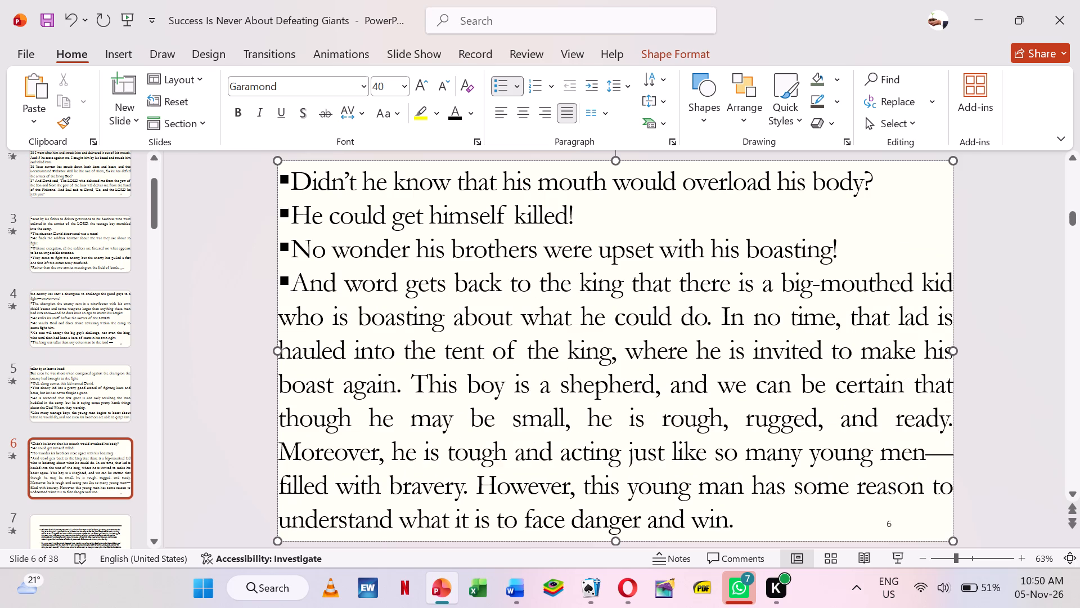
Start new paragraphs on slide 6 at "In no time", "This boy is a shepherd", "Moreover" and "However".
{"action": "left_click", "coordinate": [722, 317]}
{"action": "key", "text": "Return"}
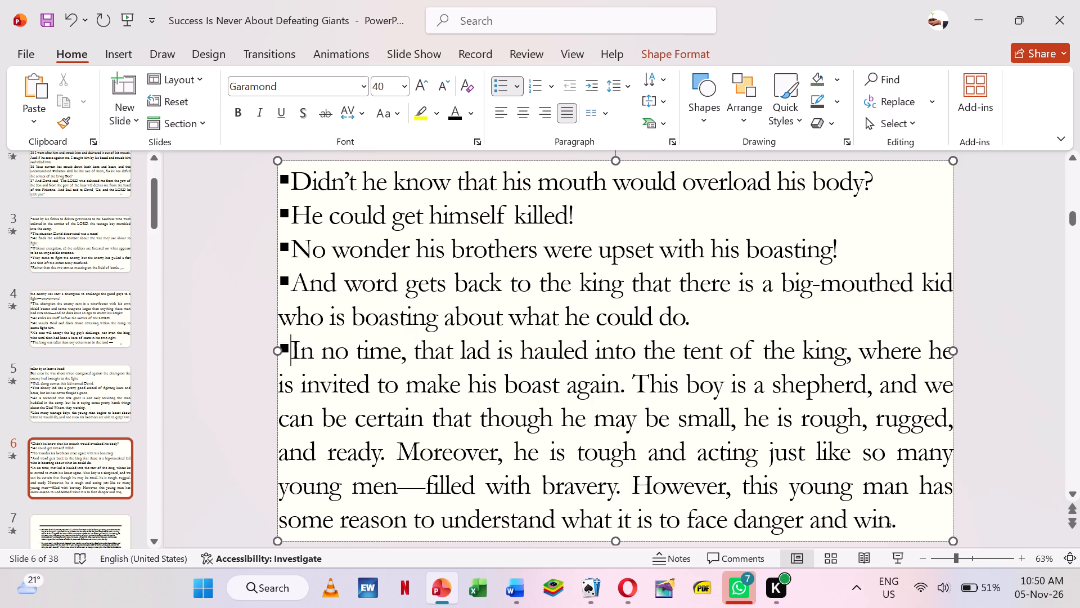
{"action": "left_click", "coordinate": [641, 378]}
{"action": "key", "text": "Return"}
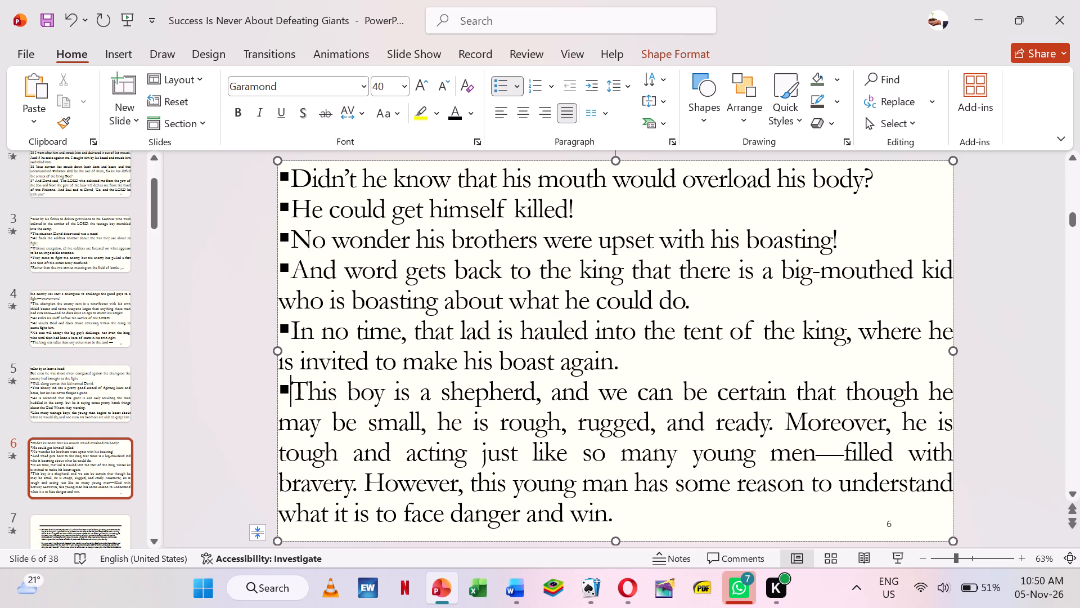
{"action": "left_click", "coordinate": [786, 416]}
{"action": "key", "text": "Return"}
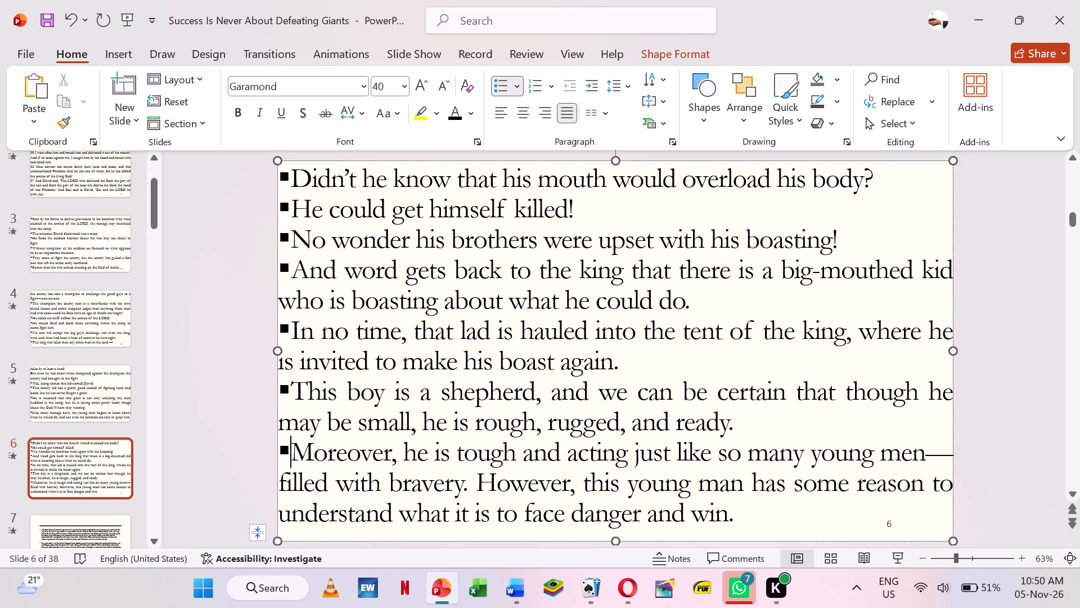
{"action": "left_click", "coordinate": [480, 485]}
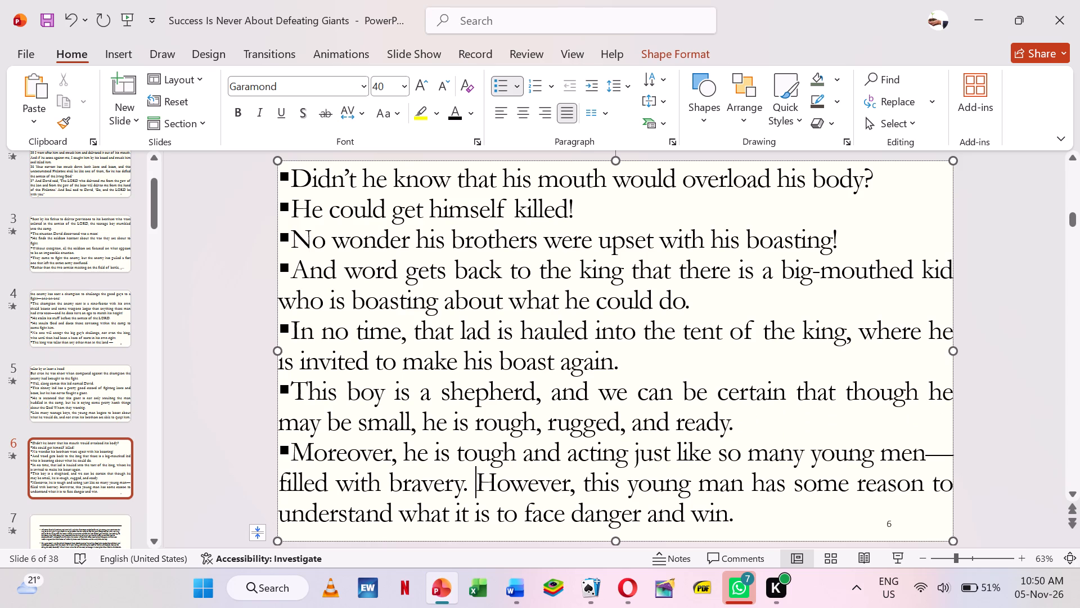
{"action": "key", "text": "Return"}
Cut the text on slide 6 that follows "filled with bravery.", from "However, this young man" to the end.
{"action": "left_click", "coordinate": [480, 485]}
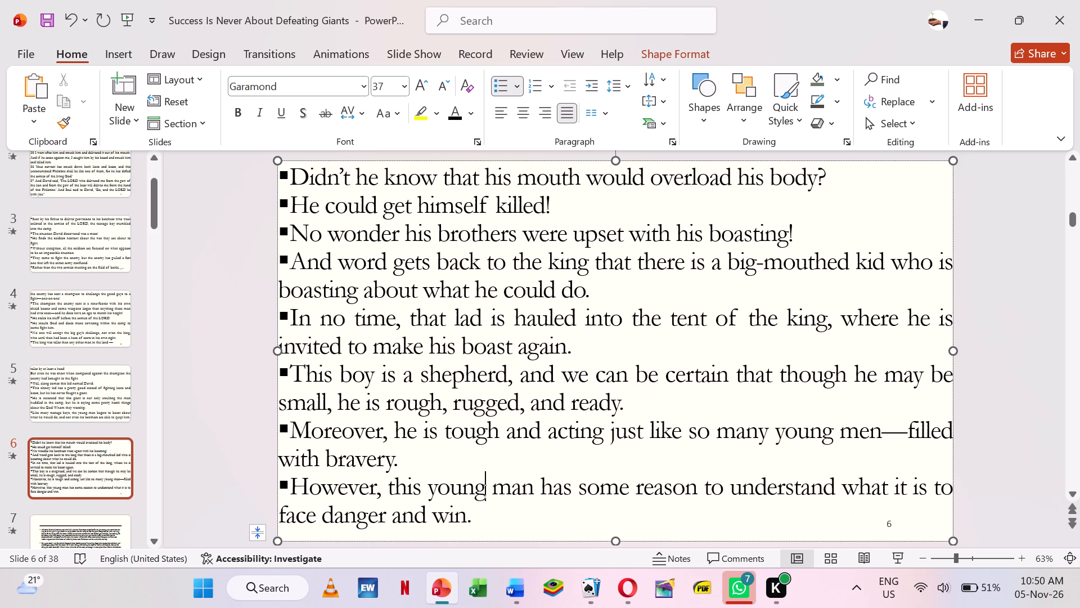
{"action": "left_click", "coordinate": [453, 467]}
{"action": "key", "text": "shift+Down"}
{"action": "key", "text": "shift+Down"}
{"action": "key", "text": "shift+Down"}
{"action": "key", "text": "shift+Down"}
{"action": "key", "text": "shift+Down"}
{"action": "key", "text": "shift+Down"}
{"action": "key", "text": "shift+Down"}
{"action": "key", "text": "shift+Down"}
{"action": "key", "text": "shift+Down"}
{"action": "key", "text": "shift+Down"}
{"action": "key", "text": "shift+Down"}
{"action": "key", "text": "shift+Down"}
{"action": "key", "text": "shift+Down"}
{"action": "key", "text": "shift+Down"}
{"action": "key", "text": "shift+Down"}
{"action": "key", "text": "shift+Down"}
{"action": "key", "text": "shift+Down"}
{"action": "key", "text": "shift+Down"}
{"action": "key", "text": "shift+Down"}
{"action": "key", "text": "shift+Down"}
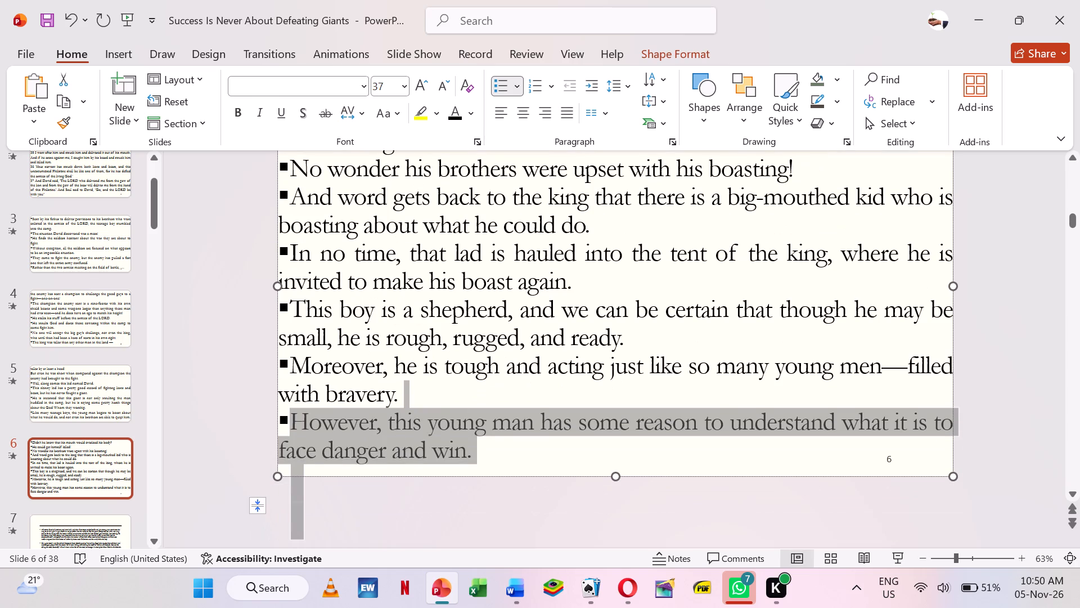
{"action": "key", "text": "ctrl+x"}
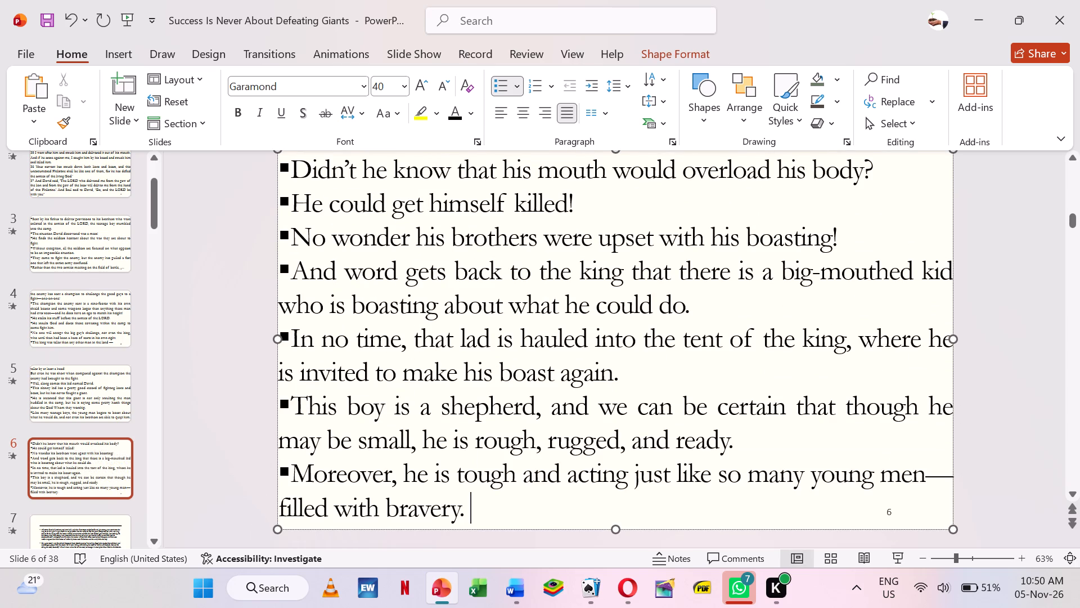
Paste the cut "However, this young man" text before "Whatever fears his brothers" on slide 7.
{"action": "scroll", "coordinate": [82, 461], "scroll_direction": "down", "scroll_amount": 2}
{"action": "left_click", "coordinate": [82, 461]}
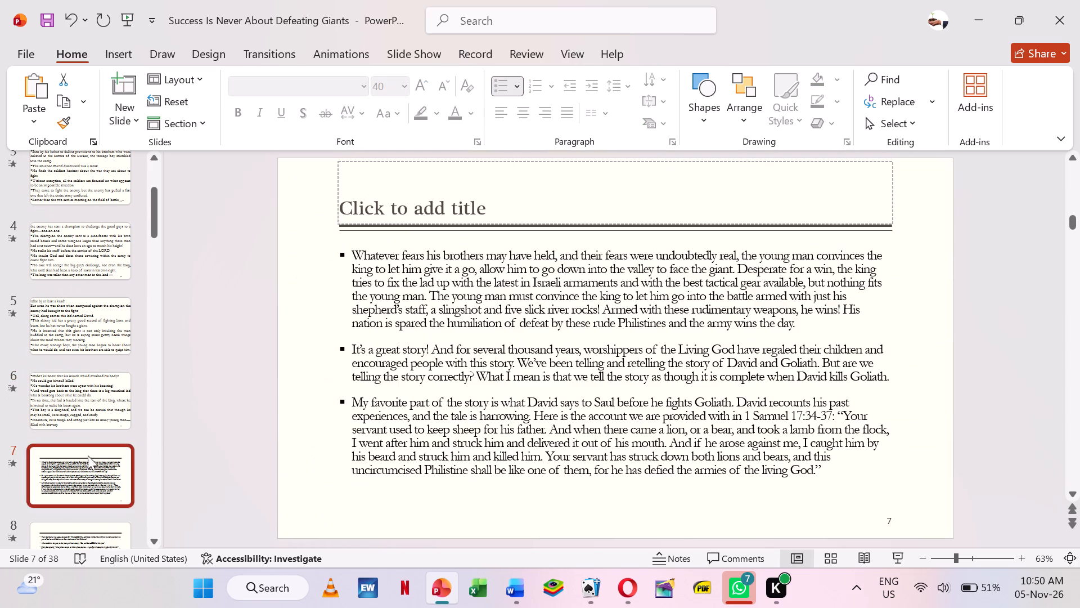
{"action": "left_click", "coordinate": [350, 250]}
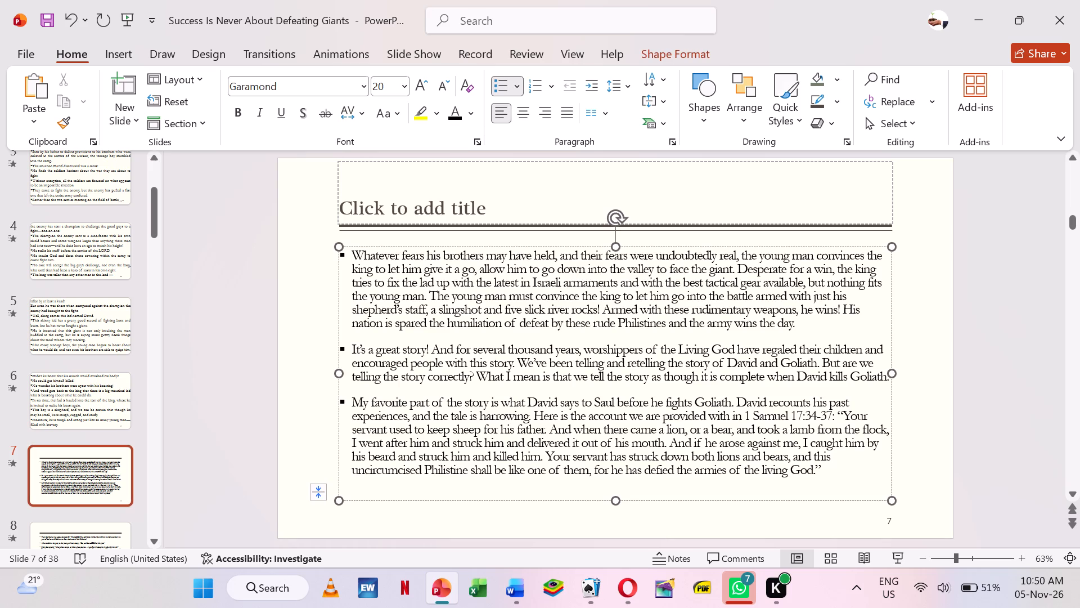
{"action": "key", "text": "ctrl+v"}
Switch slide 7 to a layout without a title and enlarge its text box to fill the whole slide.
{"action": "right_click", "coordinate": [266, 258]}
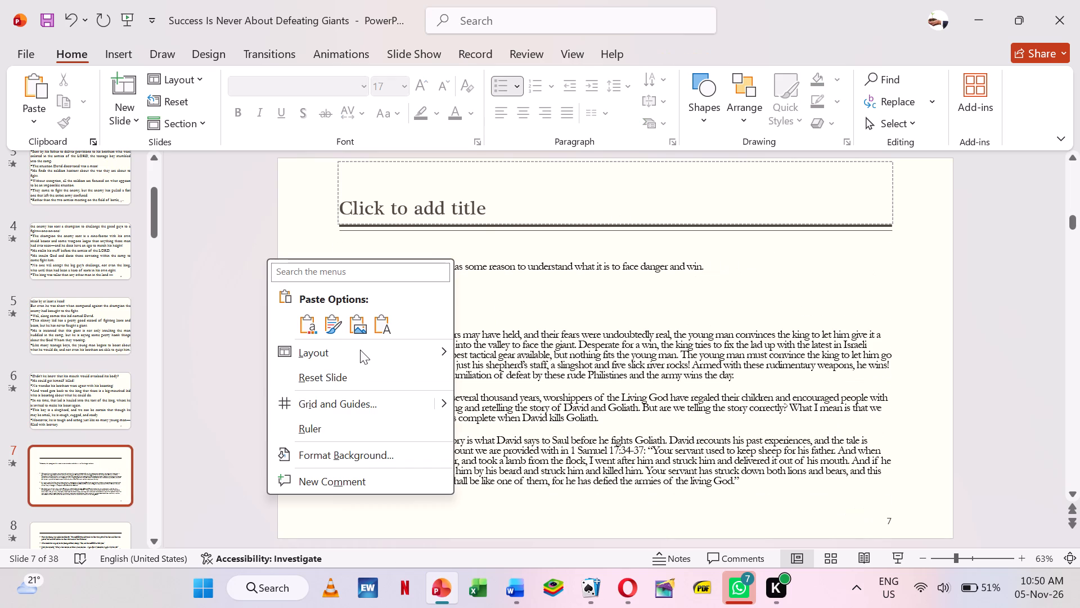
{"action": "left_click", "coordinate": [603, 422]}
{"action": "left_click", "coordinate": [505, 426]}
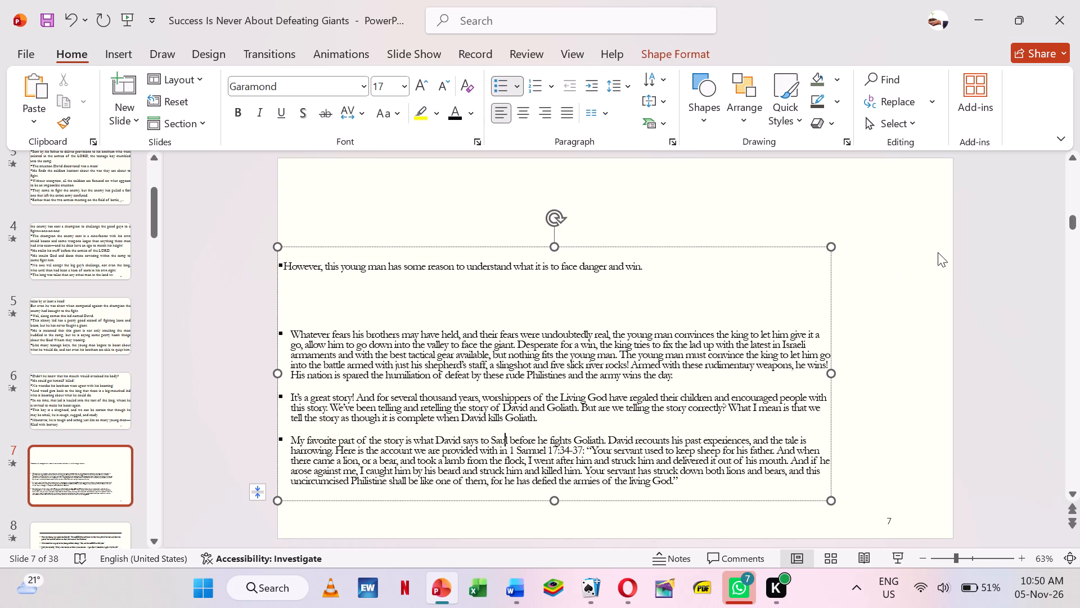
{"action": "left_click_drag", "start_coordinate": [832, 249], "coordinate": [955, 162]}
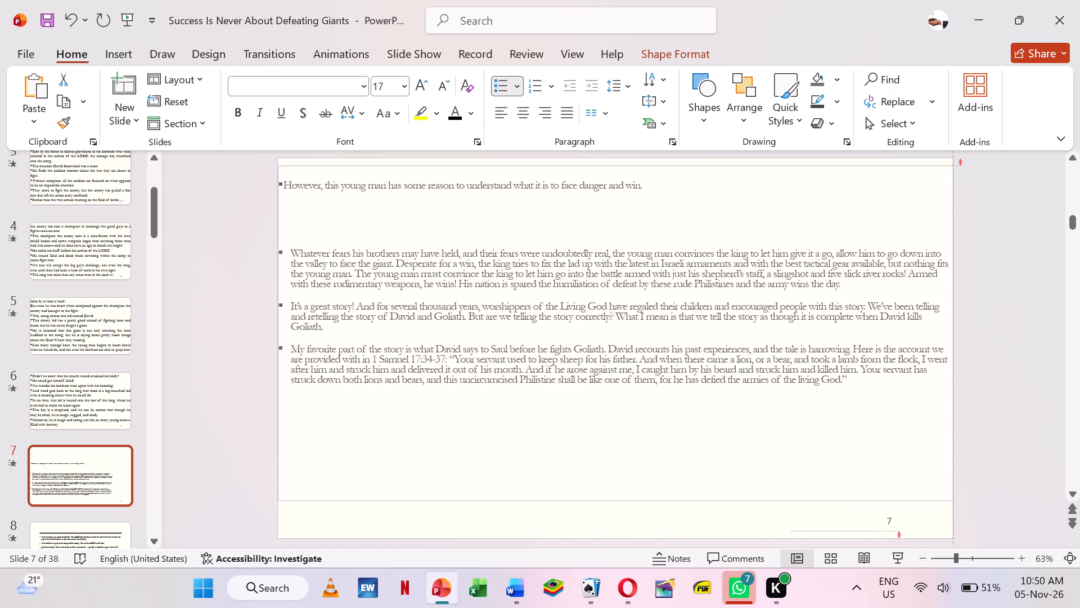
{"action": "left_click_drag", "start_coordinate": [955, 162], "coordinate": [955, 160]}
{"action": "left_click_drag", "start_coordinate": [616, 502], "coordinate": [616, 506]}
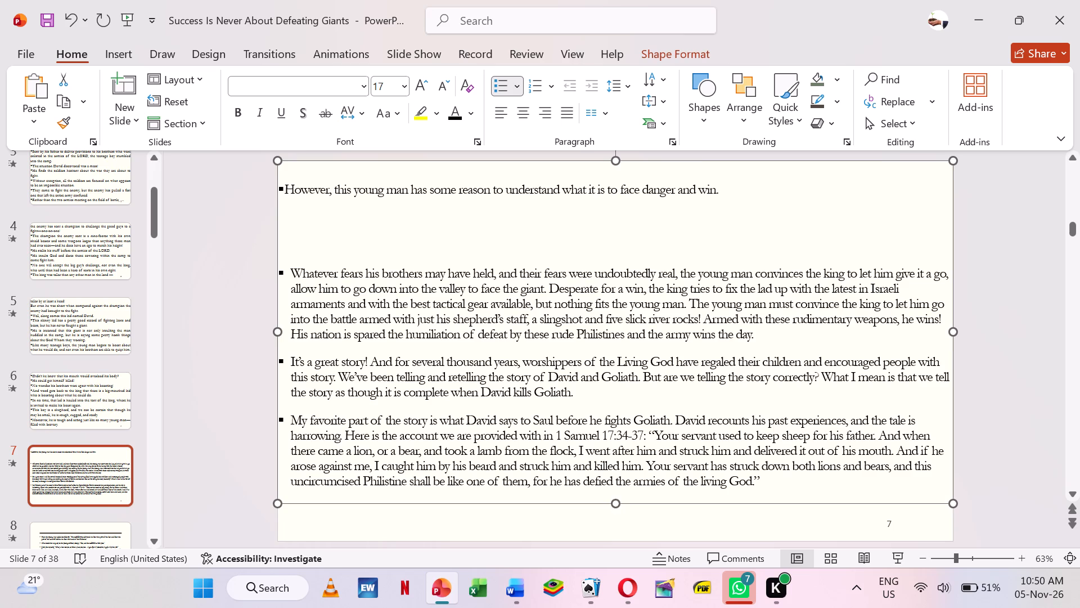
{"action": "left_click_drag", "start_coordinate": [616, 506], "coordinate": [621, 540]}
Set all the text on slide 7 to font size 40.
{"action": "left_click", "coordinate": [449, 430]}
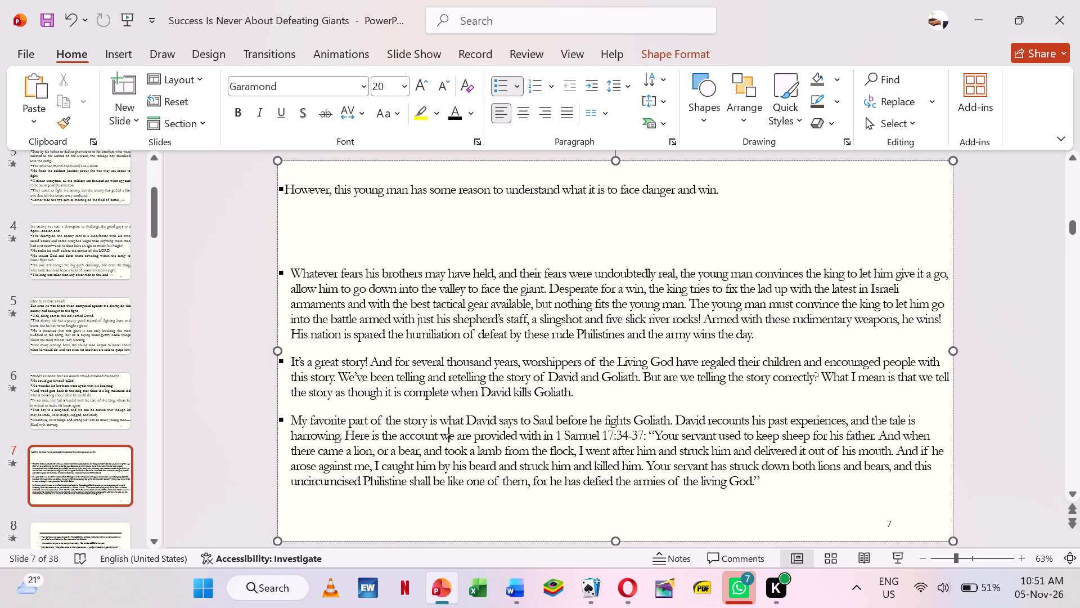
{"action": "key", "text": "ctrl+a"}
{"action": "left_click", "coordinate": [386, 86]}
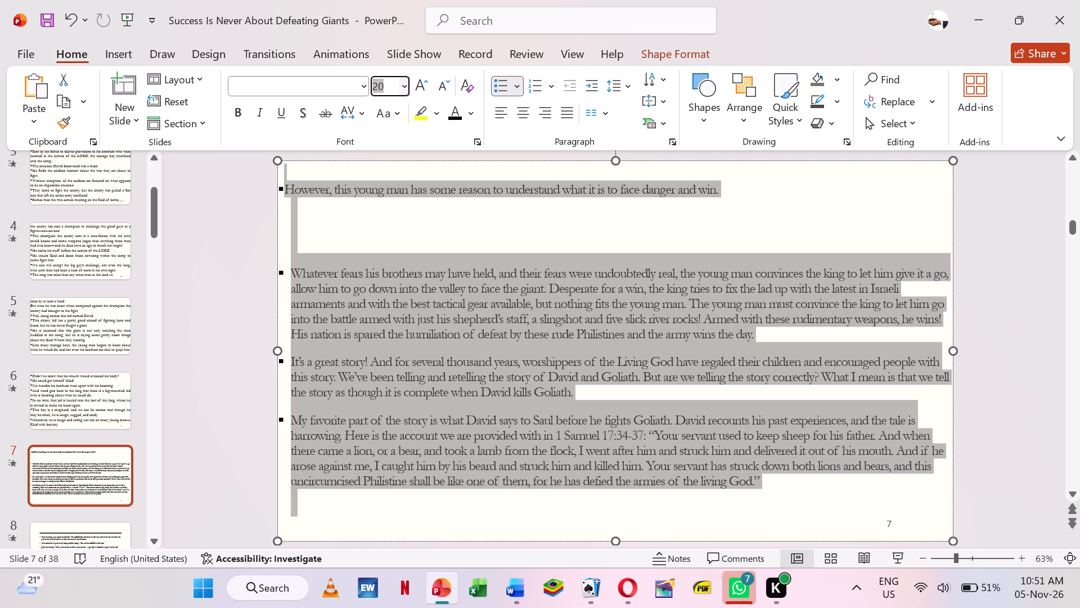
{"action": "type", "text": "40"}
{"action": "key", "text": "Return"}
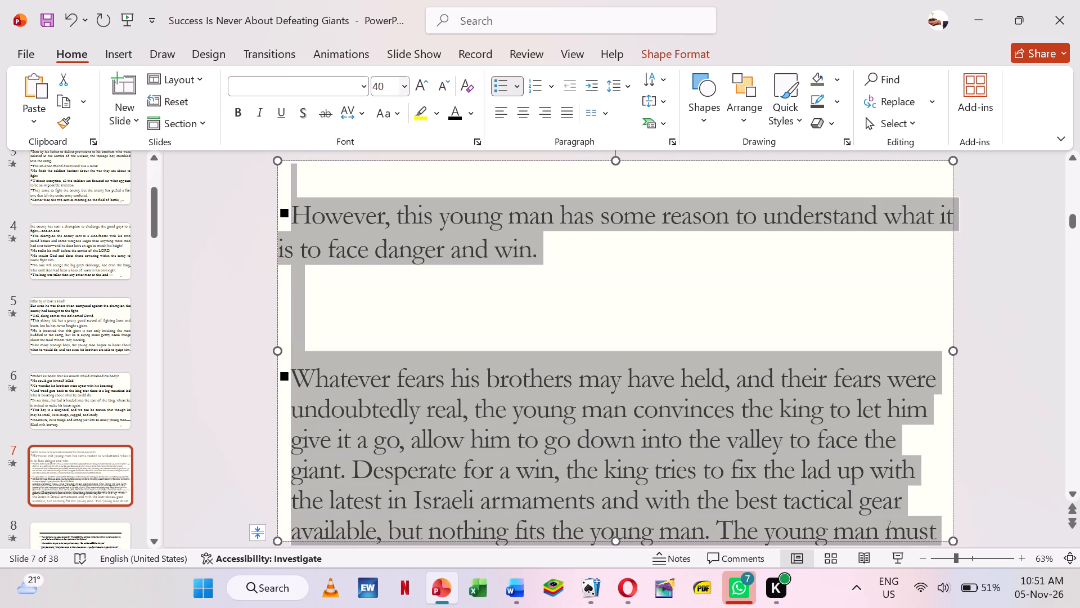
Delete the empty lines above and below slide 7's "However" paragraph, and restart "Whatever fears his brothers" as a justified paragraph directly after it.
{"action": "key", "text": "Up"}
{"action": "key", "text": "Delete"}
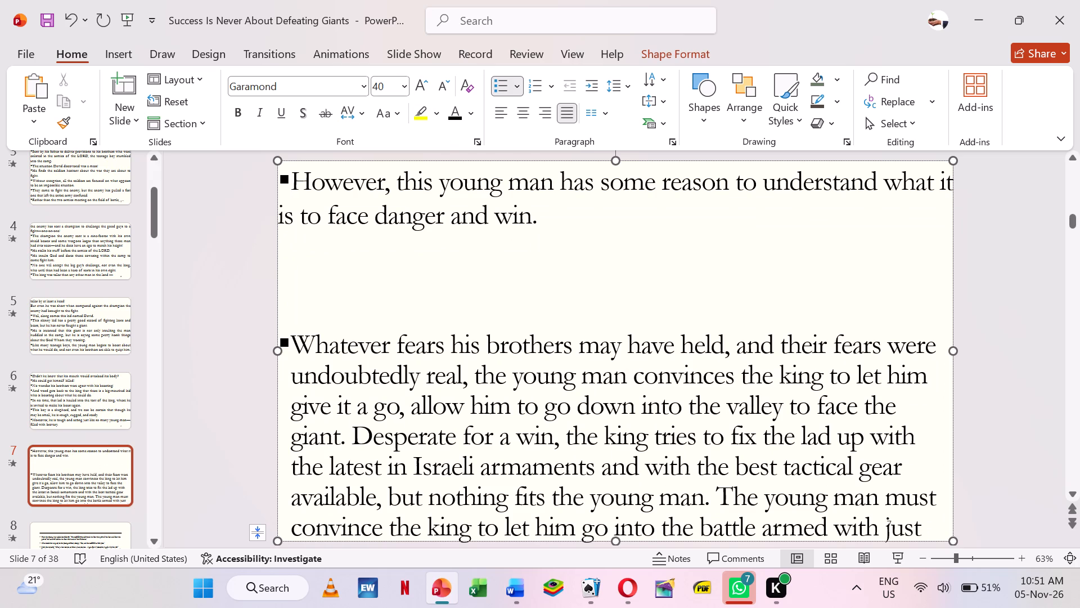
{"action": "left_click", "coordinate": [596, 235]}
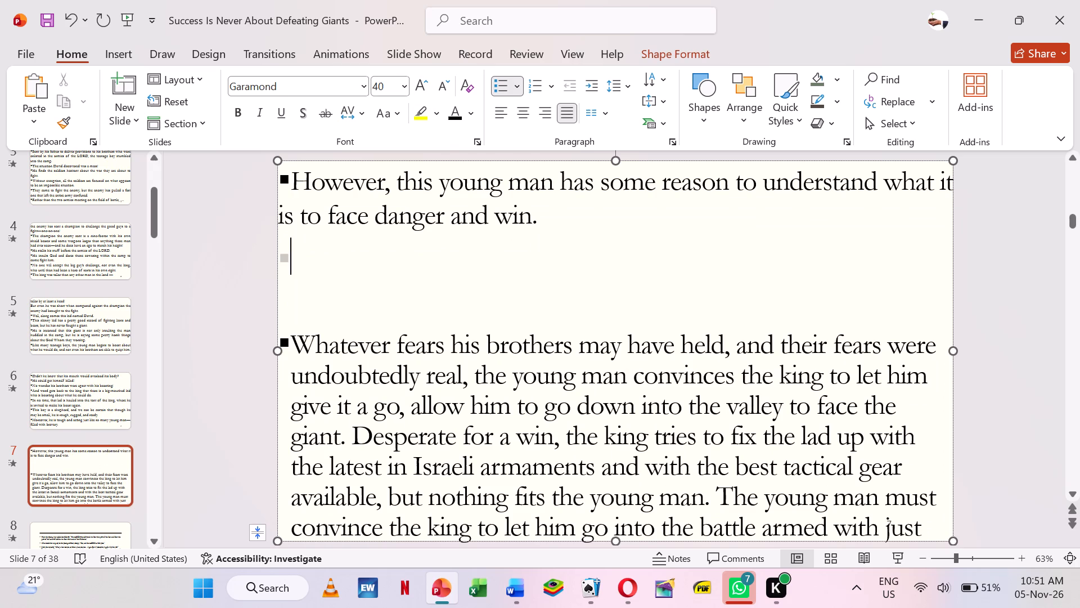
{"action": "left_click", "coordinate": [594, 219]}
{"action": "key", "text": "Delete"}
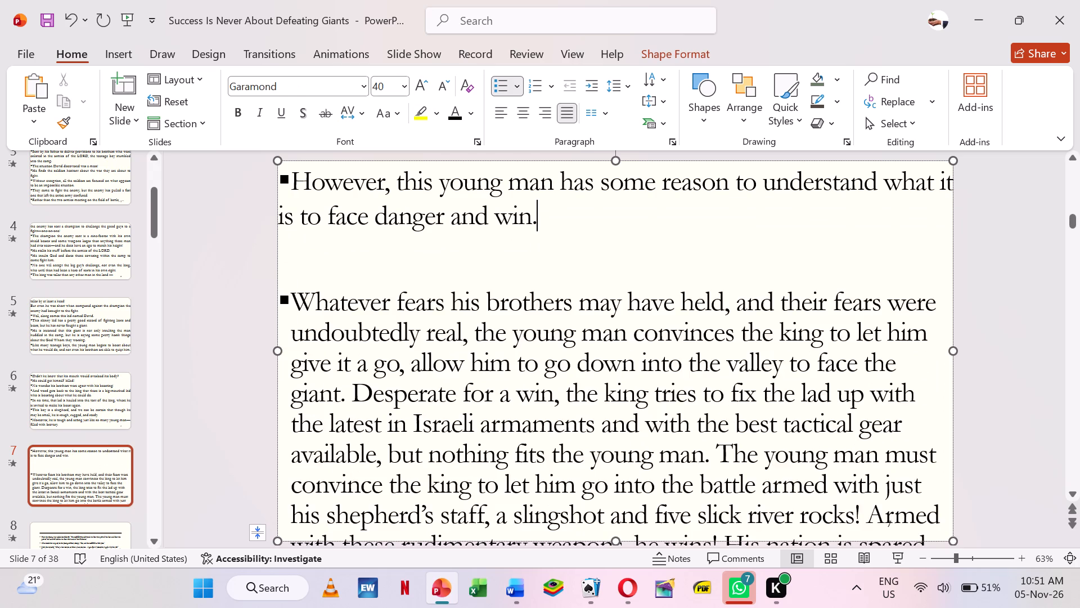
{"action": "key", "text": "Delete"}
{"action": "key", "text": "Delete"}
{"action": "key", "text": "Return"}
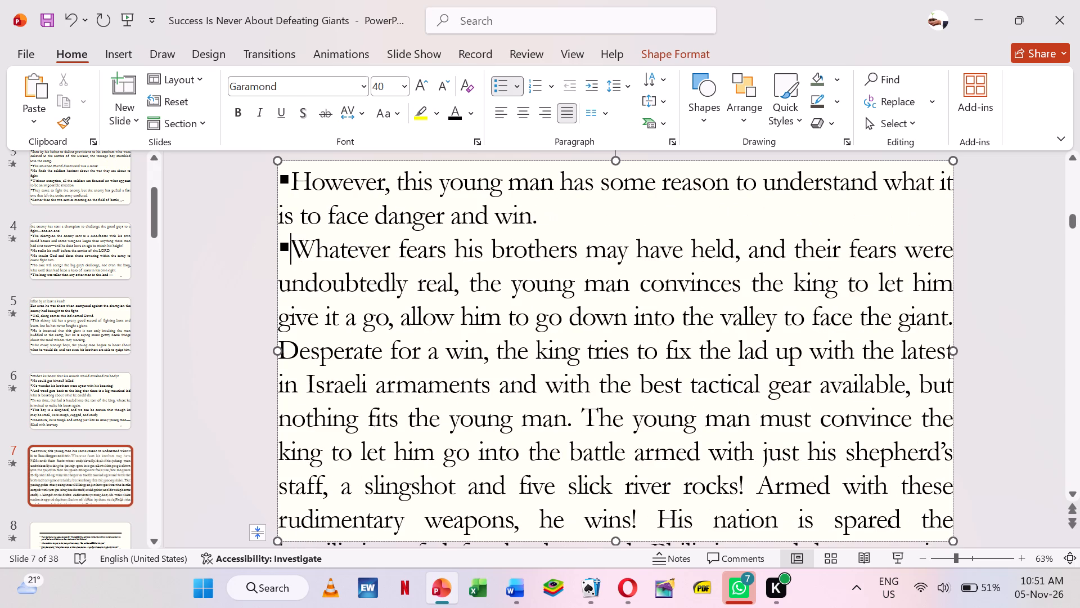
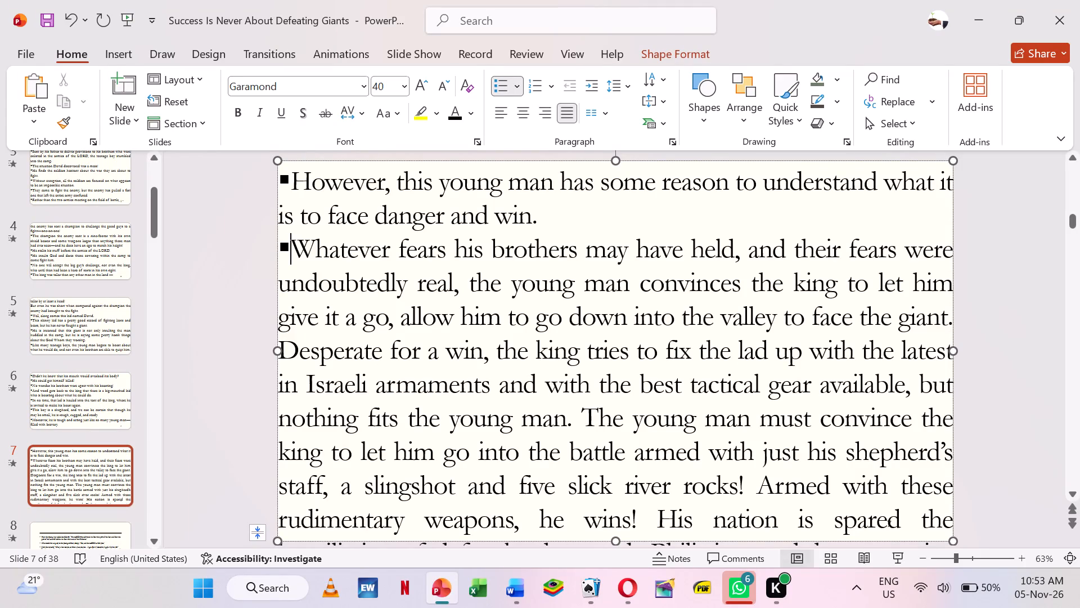
Split slide 7's text into new paragraphs starting at "Desperate for a win", "The young man must convince" and "Armed with these rudimentary weapons".
{"action": "left_click", "coordinate": [282, 346]}
{"action": "key", "text": "Return"}
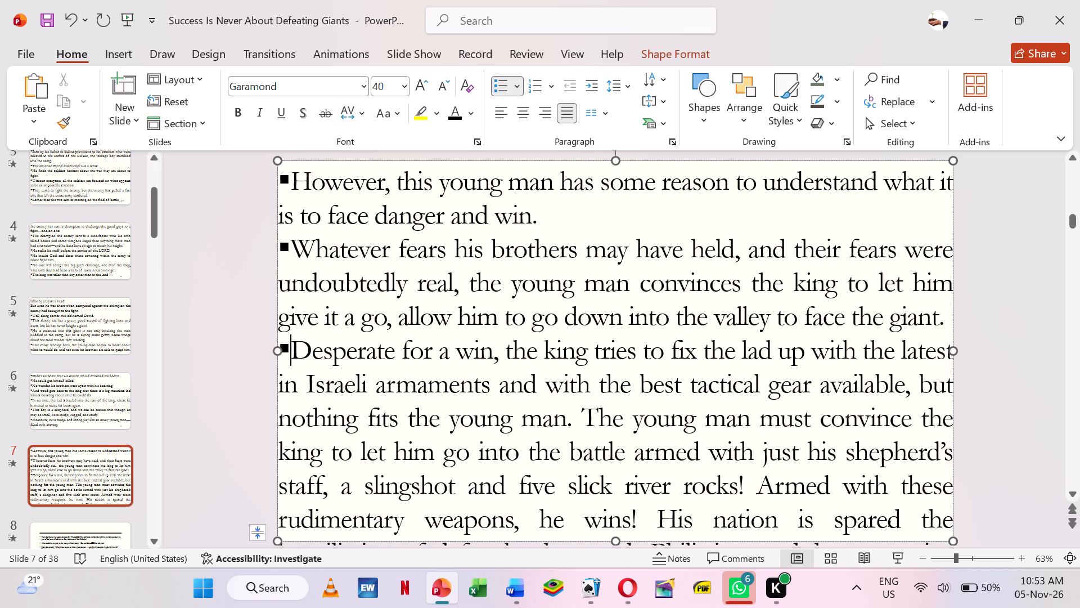
{"action": "left_click", "coordinate": [570, 413]}
{"action": "left_click", "coordinate": [579, 413]}
{"action": "key", "text": "Return"}
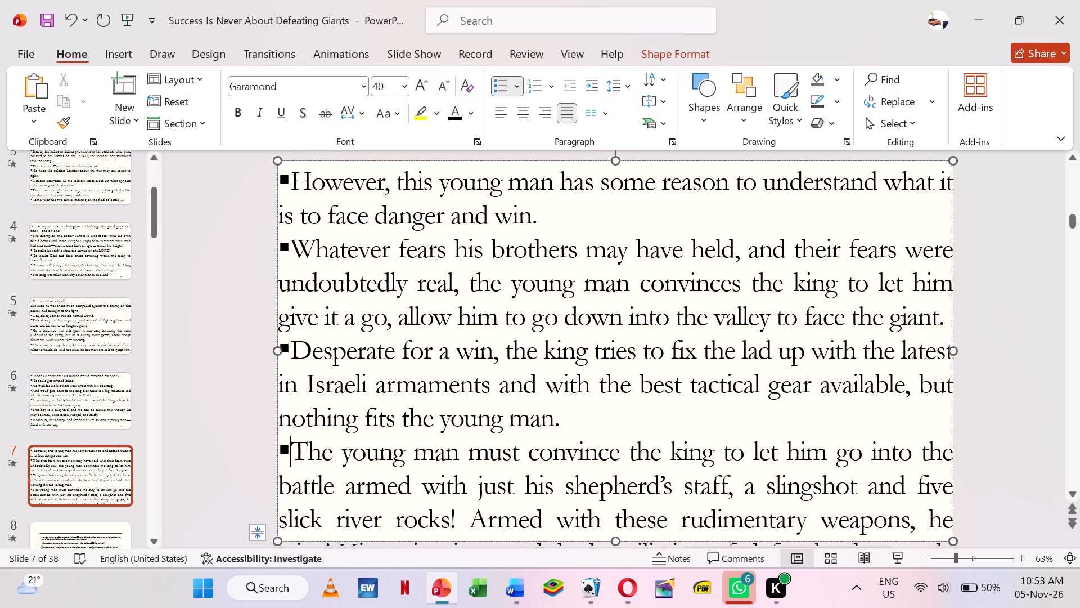
{"action": "scroll", "coordinate": [737, 406], "scroll_direction": "down", "scroll_amount": 1}
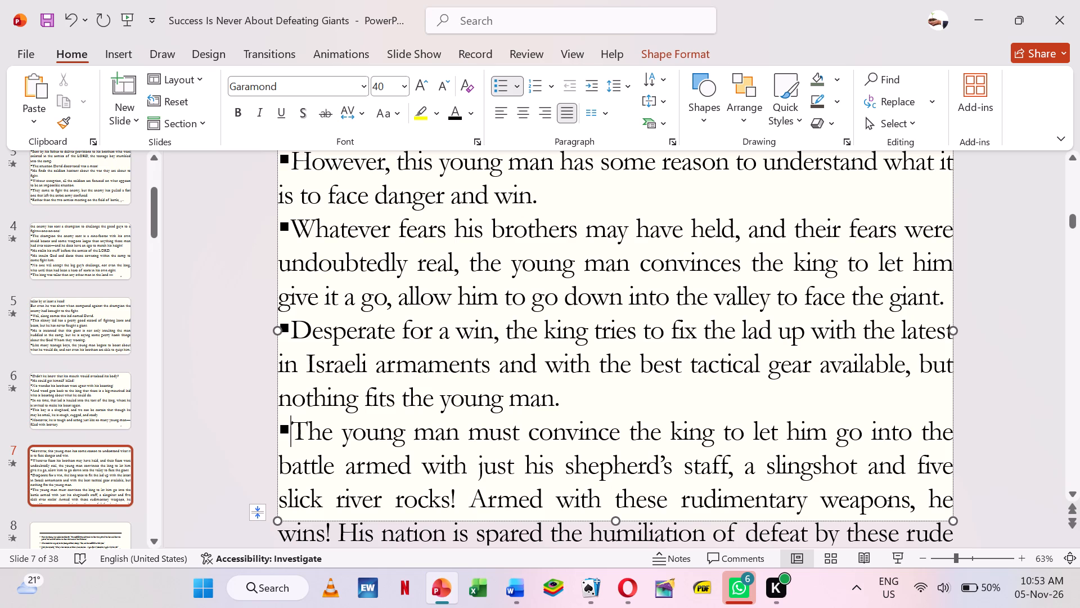
{"action": "left_click", "coordinate": [475, 498]}
{"action": "key", "text": "Return"}
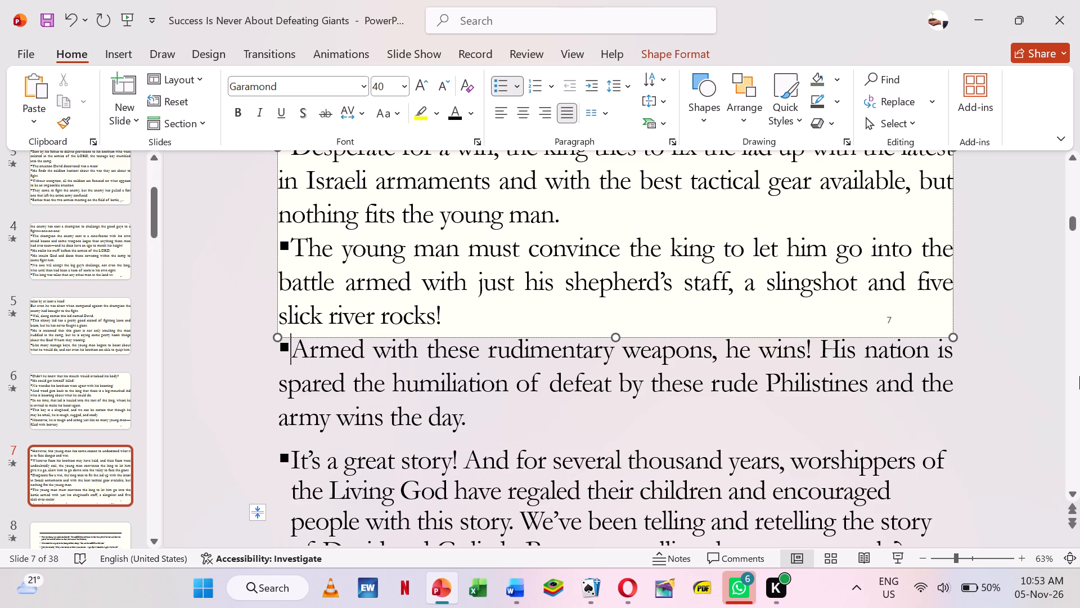
Cut all of slide 7's overflowing text from "Armed with these rudimentary weapons" to the end.
{"action": "key", "text": "shift+Down"}
{"action": "key", "text": "shift+Down"}
{"action": "key", "text": "shift+Down"}
{"action": "key", "text": "shift+Down"}
{"action": "key", "text": "shift+Down"}
{"action": "key", "text": "shift+Down"}
{"action": "key", "text": "shift+Down"}
{"action": "key", "text": "shift+Down"}
{"action": "key", "text": "shift+Down"}
{"action": "key", "text": "shift+Down"}
{"action": "key", "text": "shift+Down"}
{"action": "key", "text": "shift+Down"}
{"action": "key", "text": "shift+Down"}
{"action": "key", "text": "shift+Down"}
{"action": "key", "text": "shift+Down"}
{"action": "key", "text": "shift+Down"}
{"action": "key", "text": "shift+Down"}
{"action": "key", "text": "shift+Down"}
{"action": "key", "text": "shift+Down"}
{"action": "key", "text": "shift+Down"}
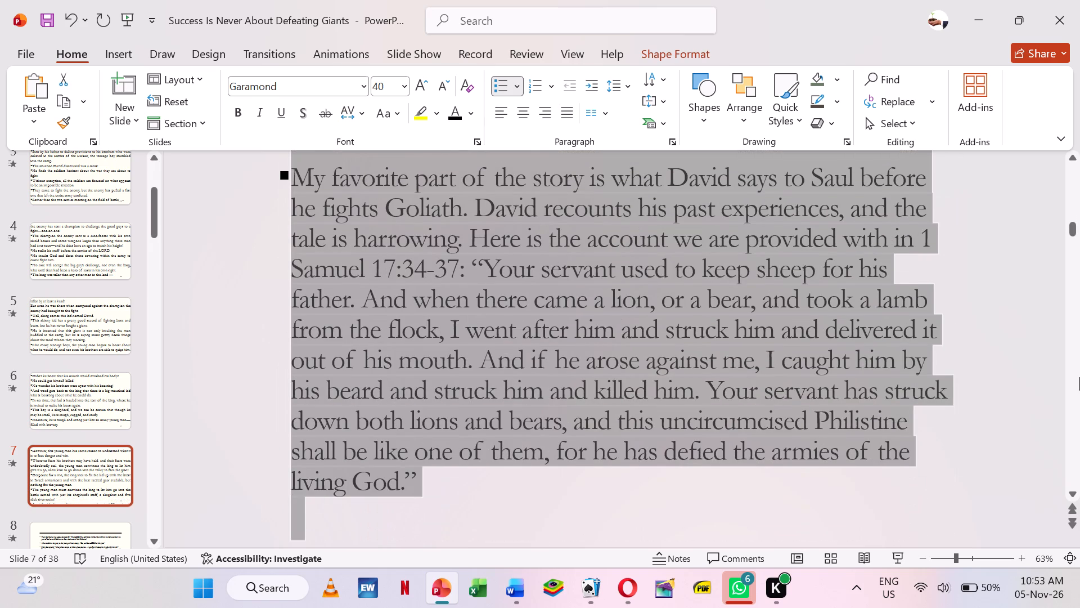
{"action": "key", "text": "ctrl+x"}
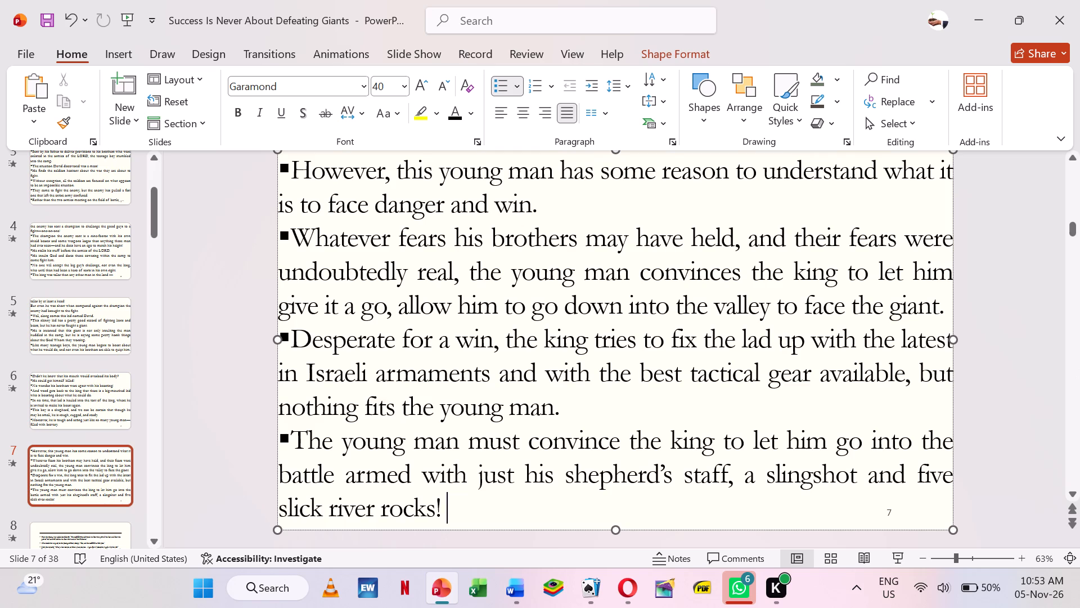
Add a Title and Content slide after slide 7 and paste the cut text into its content placeholder.
{"action": "right_click", "coordinate": [89, 511]}
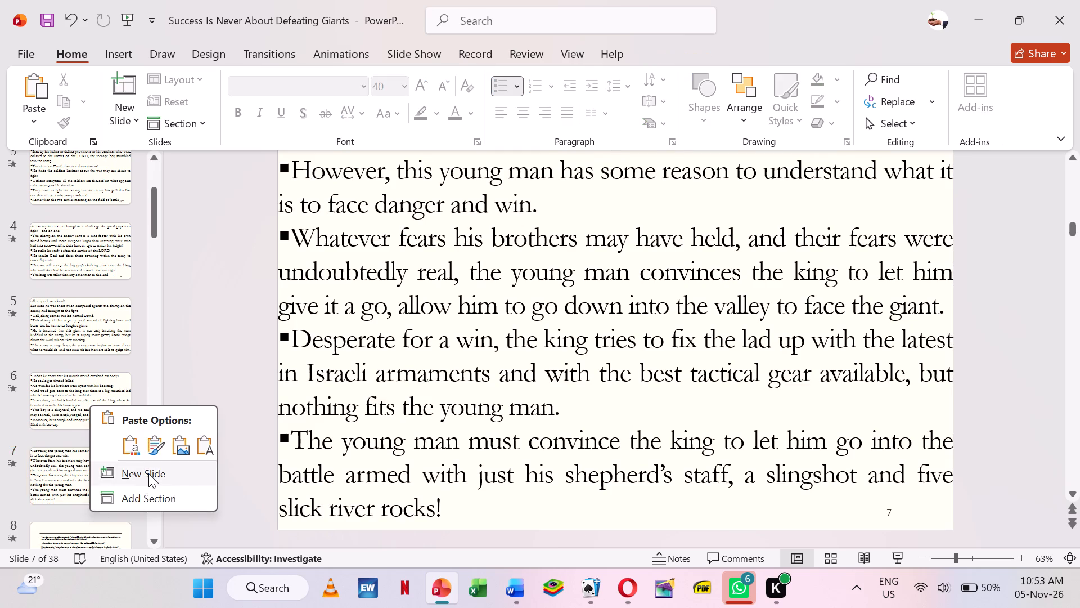
{"action": "left_click", "coordinate": [148, 473]}
{"action": "right_click", "coordinate": [224, 382]}
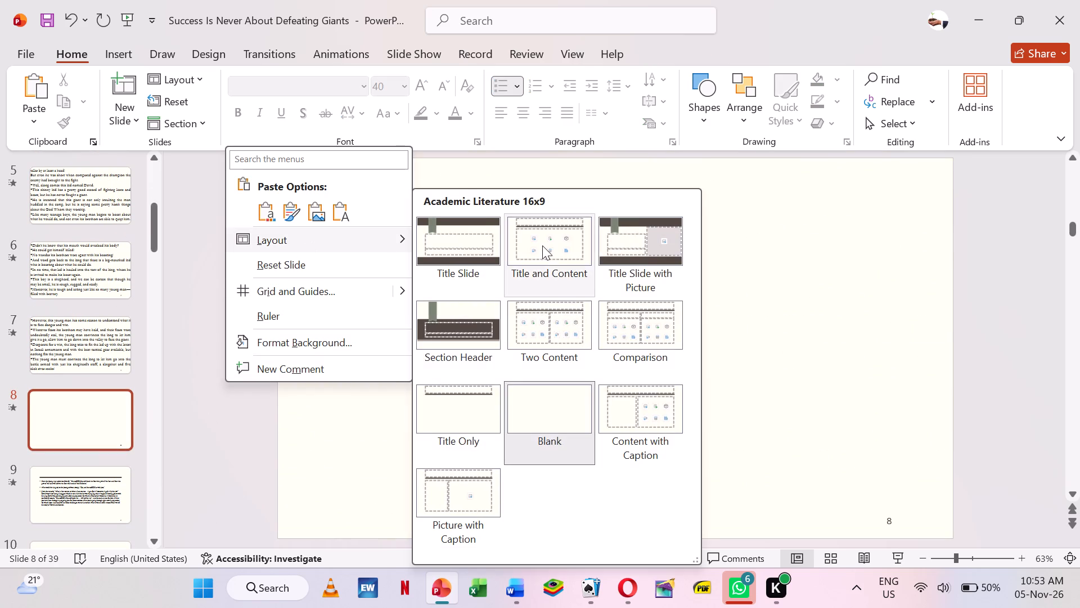
{"action": "left_click", "coordinate": [543, 244]}
{"action": "left_click", "coordinate": [443, 369]}
{"action": "key", "text": "ctrl+v"}
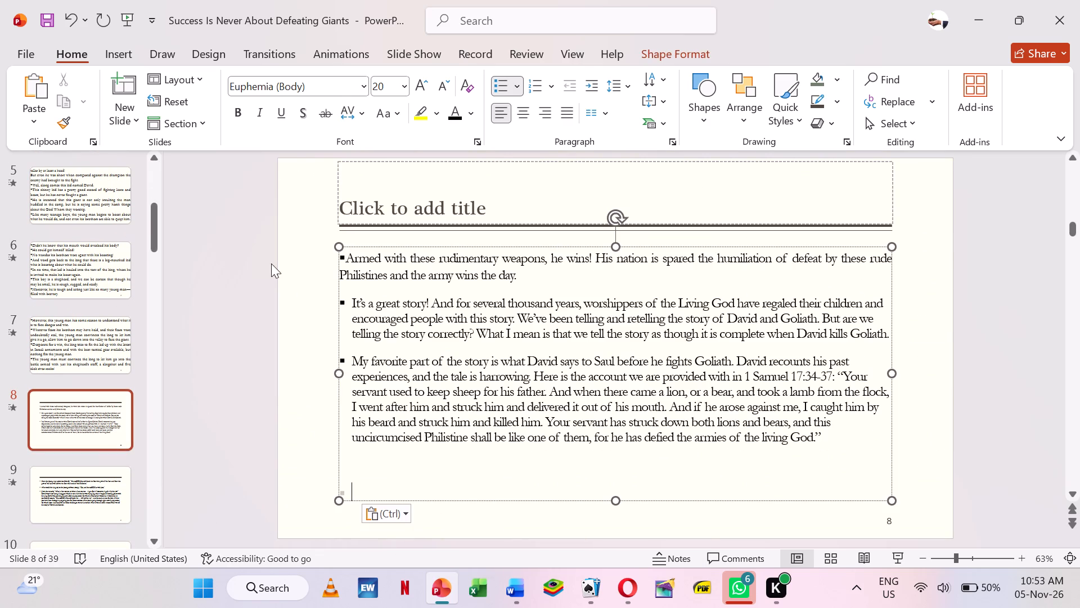
Switch slide 8 to a layout without a title and enlarge its text box to fill the whole slide.
{"action": "right_click", "coordinate": [271, 263]}
{"action": "left_click", "coordinate": [628, 412]}
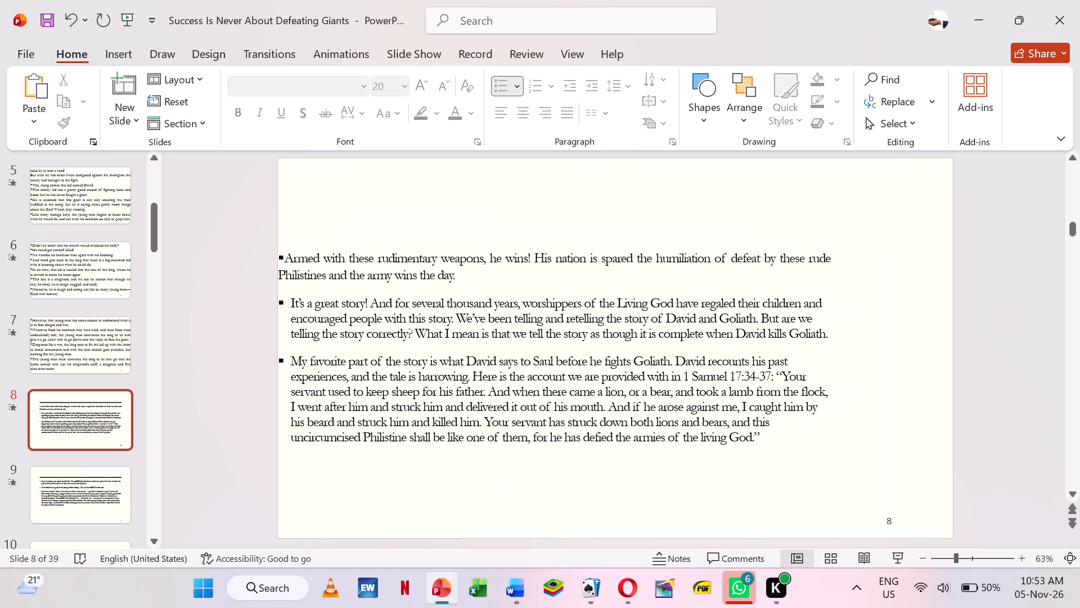
{"action": "left_click", "coordinate": [612, 395]}
{"action": "left_click_drag", "start_coordinate": [831, 246], "coordinate": [943, 174]}
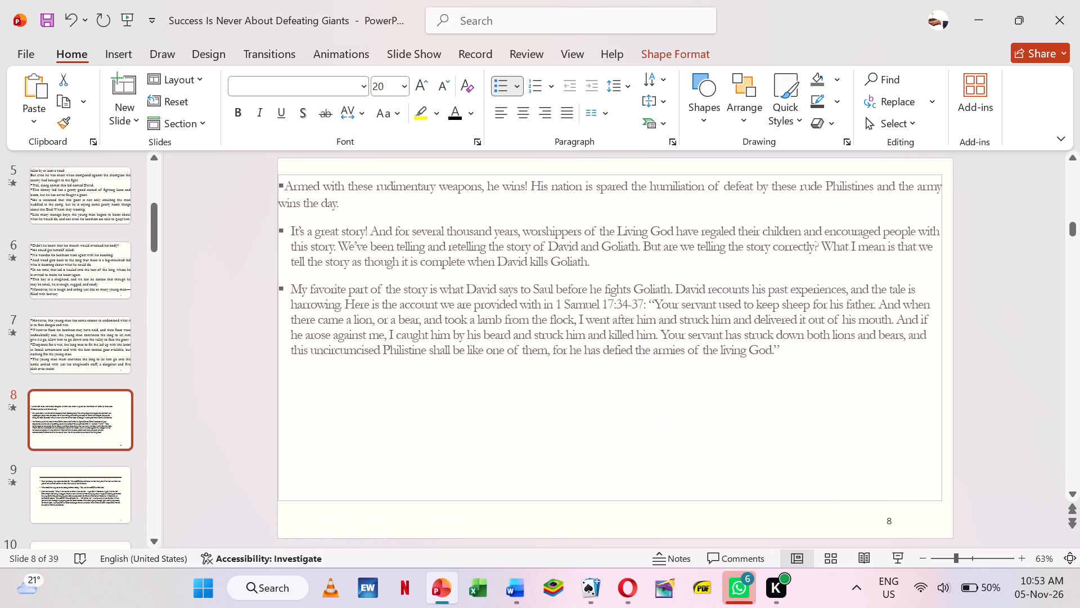
{"action": "left_click_drag", "start_coordinate": [943, 174], "coordinate": [951, 157]}
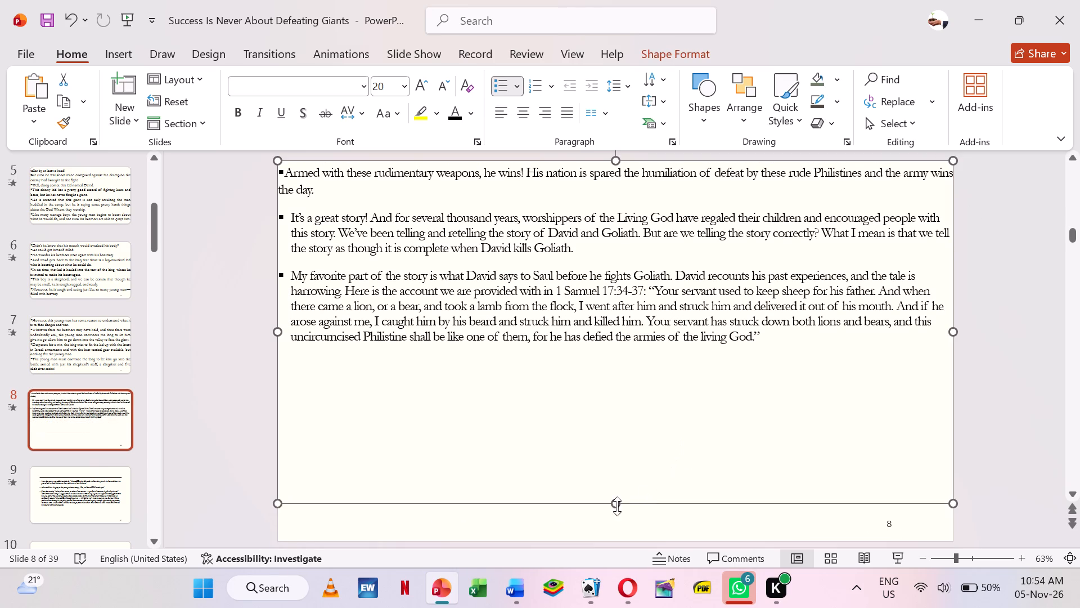
{"action": "left_click_drag", "start_coordinate": [617, 506], "coordinate": [626, 541]}
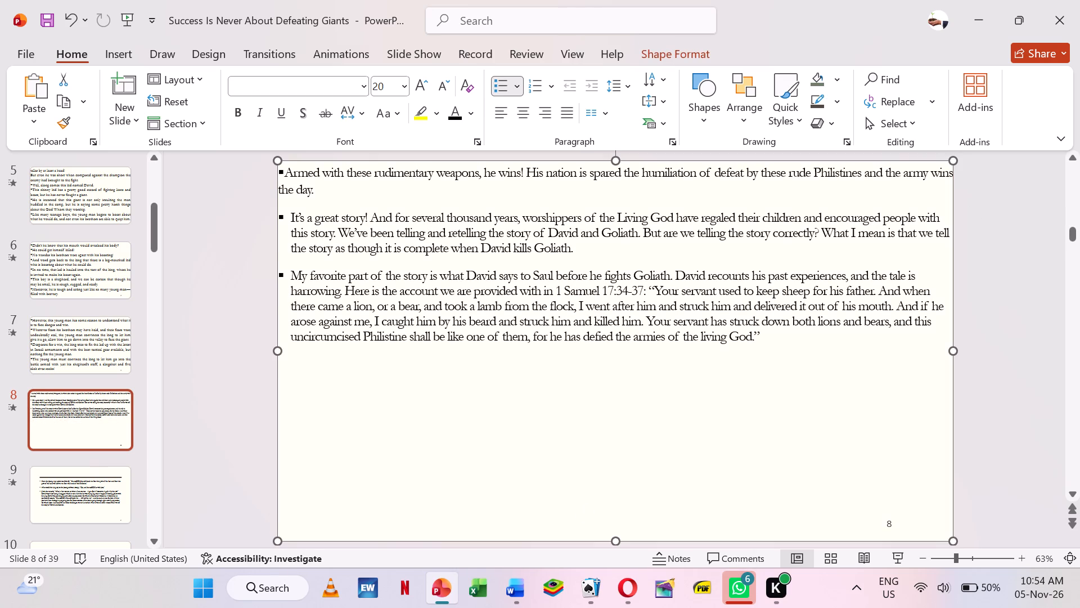
Set all the text on slide 8 to font size 40.
{"action": "left_click", "coordinate": [489, 333]}
{"action": "key", "text": "ctrl+a"}
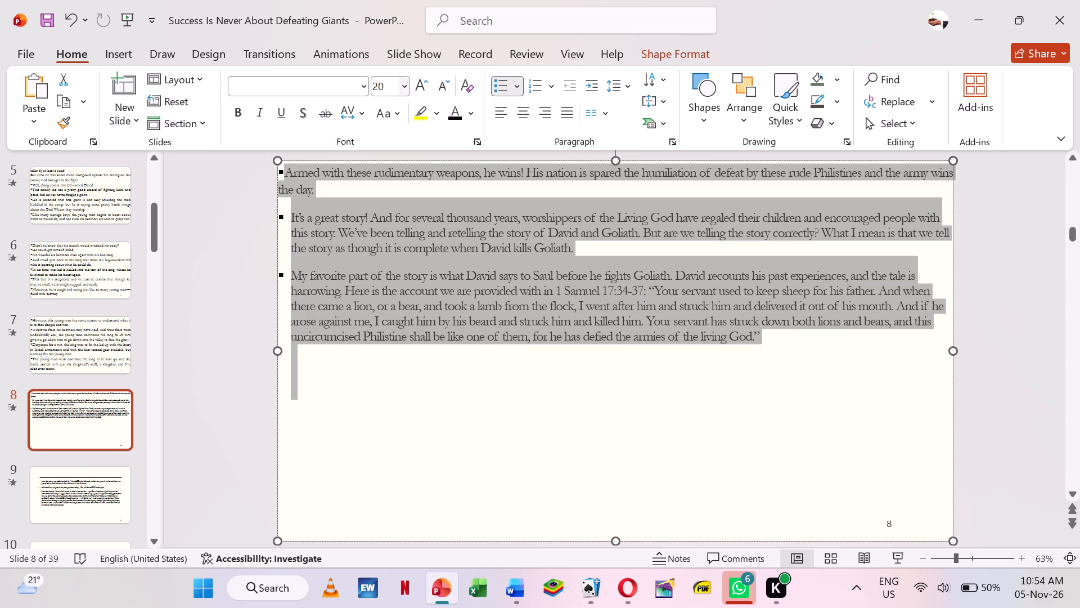
{"action": "left_click", "coordinate": [379, 79]}
{"action": "type", "text": "40"}
{"action": "key", "text": "Return"}
Start a new paragraph at "His nation is spared" on slide 8, and restart "It's a great story!" as a justified paragraph directly after it.
{"action": "left_click", "coordinate": [604, 242]}
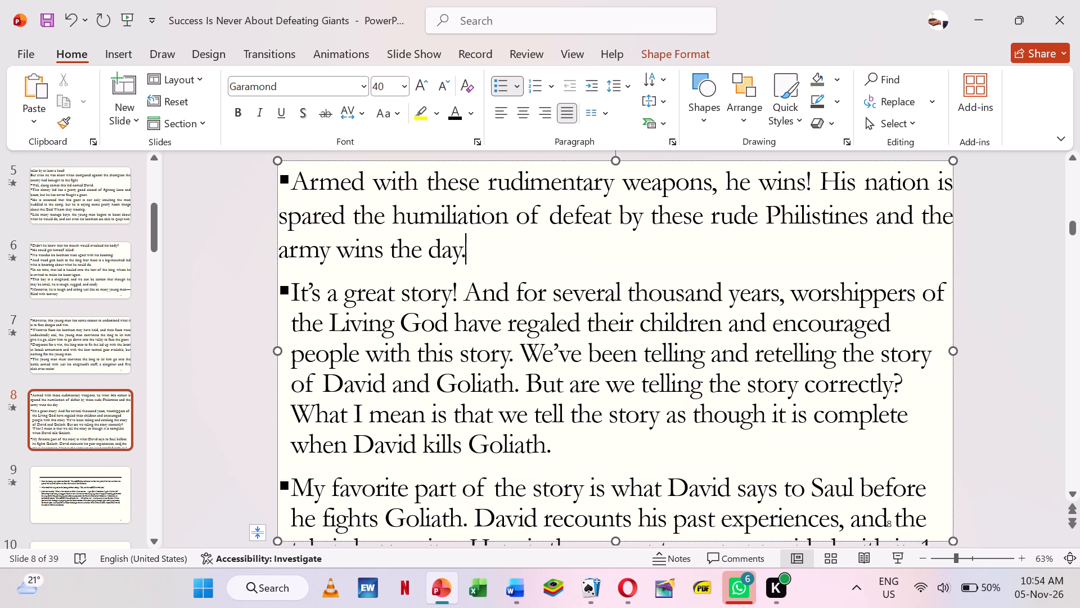
{"action": "left_click", "coordinate": [825, 180]}
{"action": "key", "text": "Return"}
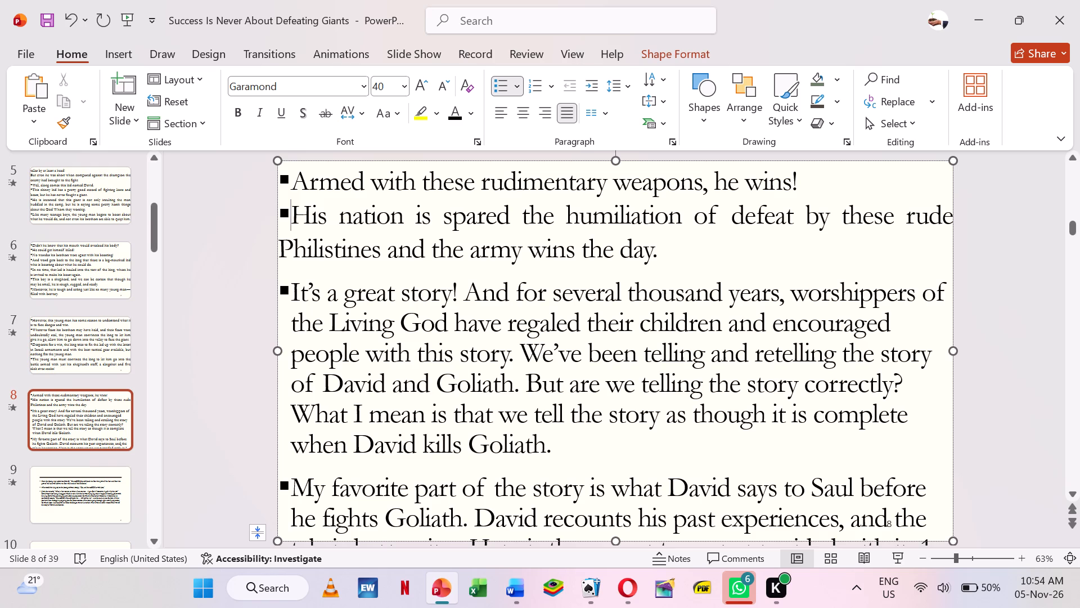
{"action": "left_click", "coordinate": [694, 252]}
{"action": "key", "text": "Delete"}
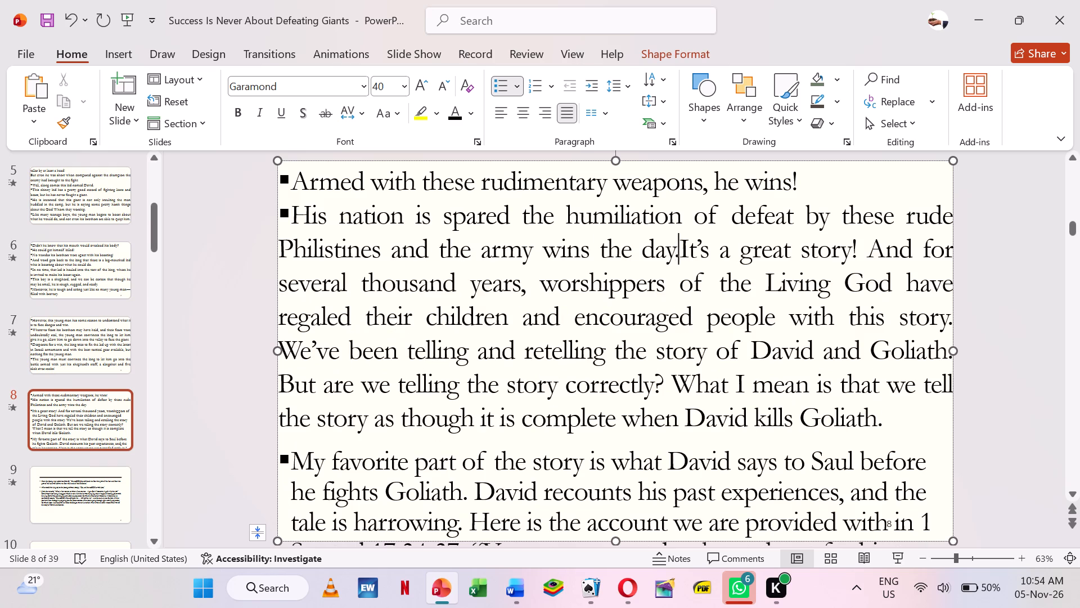
{"action": "key", "text": "Return"}
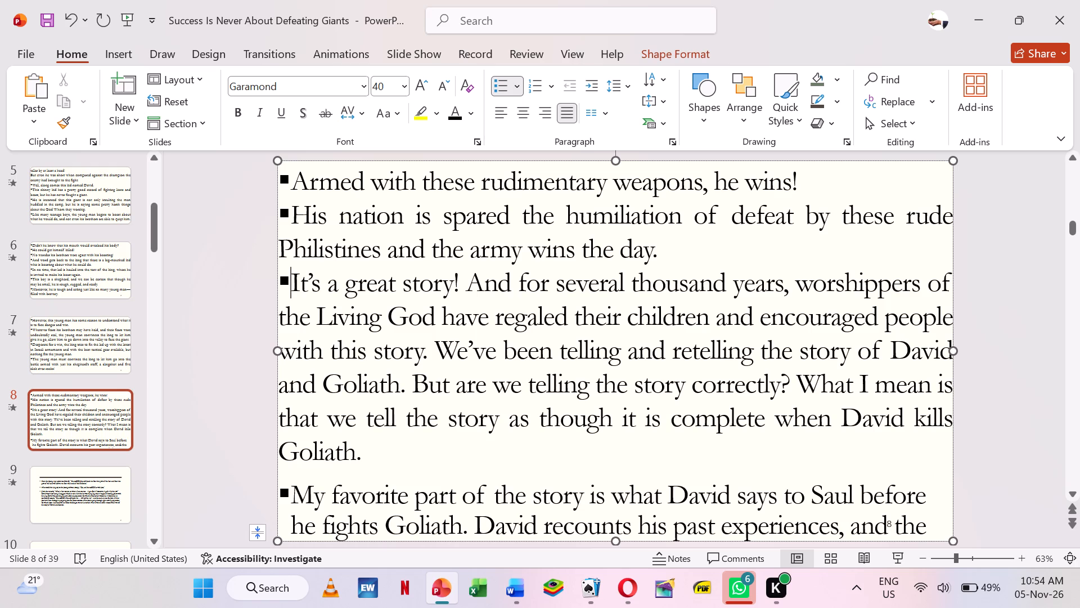
Split slide 8's "It's a great story!" paragraph into new paragraphs at "We've been telling", "But are we telling" and "What I mean".
{"action": "left_click", "coordinate": [438, 343]}
{"action": "key", "text": "Return"}
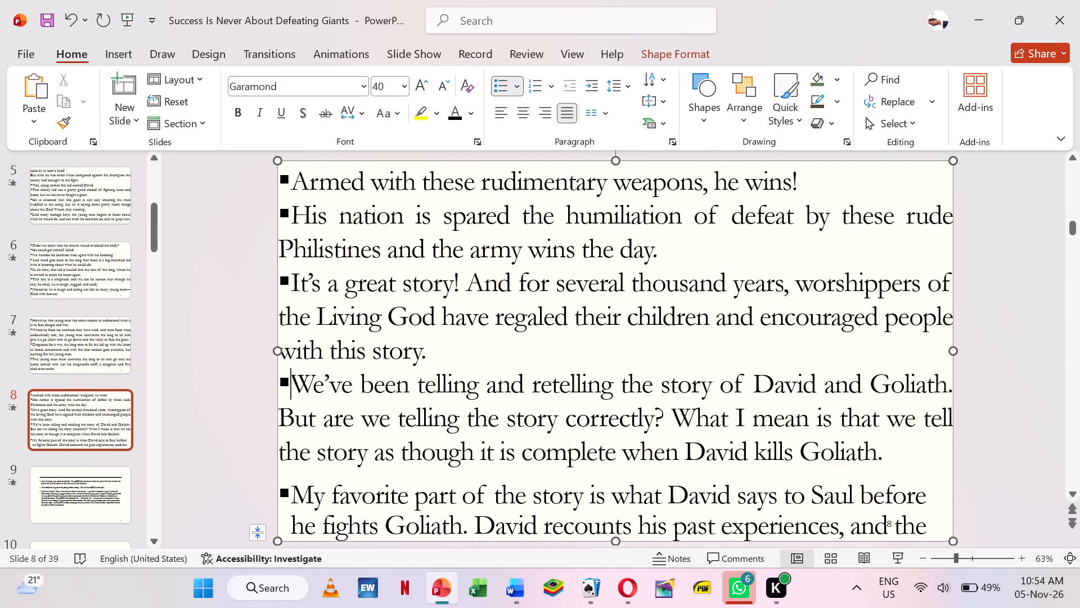
{"action": "right_click", "coordinate": [523, 315]}
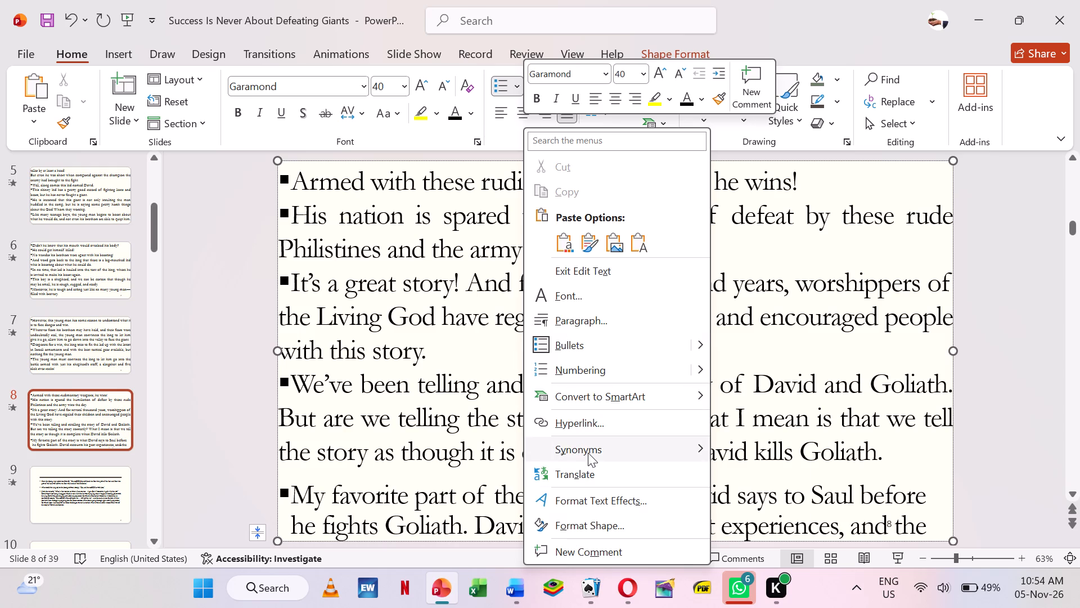
{"action": "left_click", "coordinate": [854, 352]}
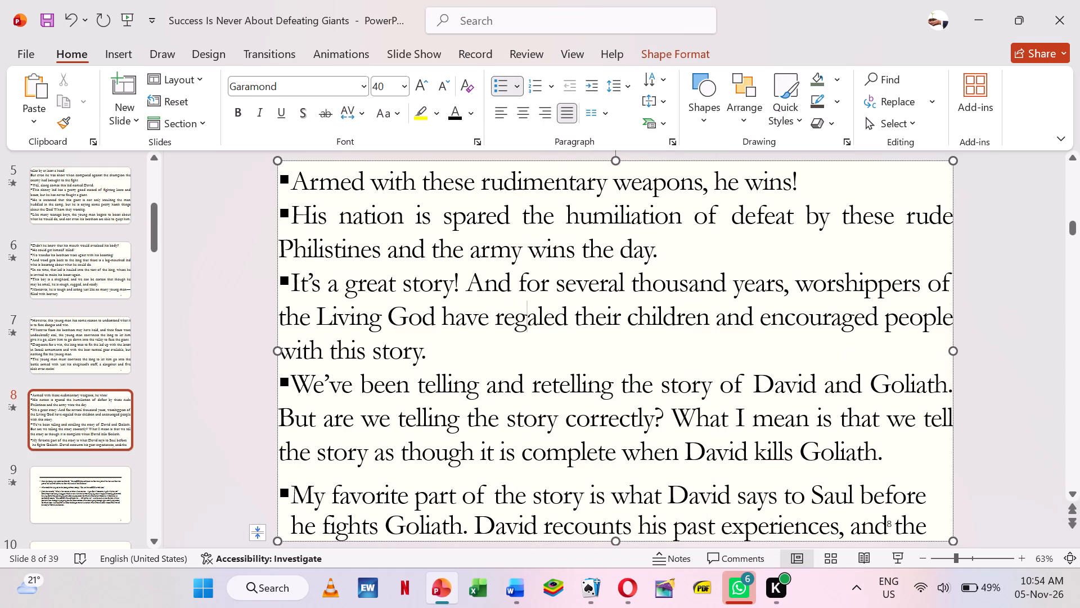
{"action": "left_click", "coordinate": [281, 423]}
{"action": "key", "text": "Return"}
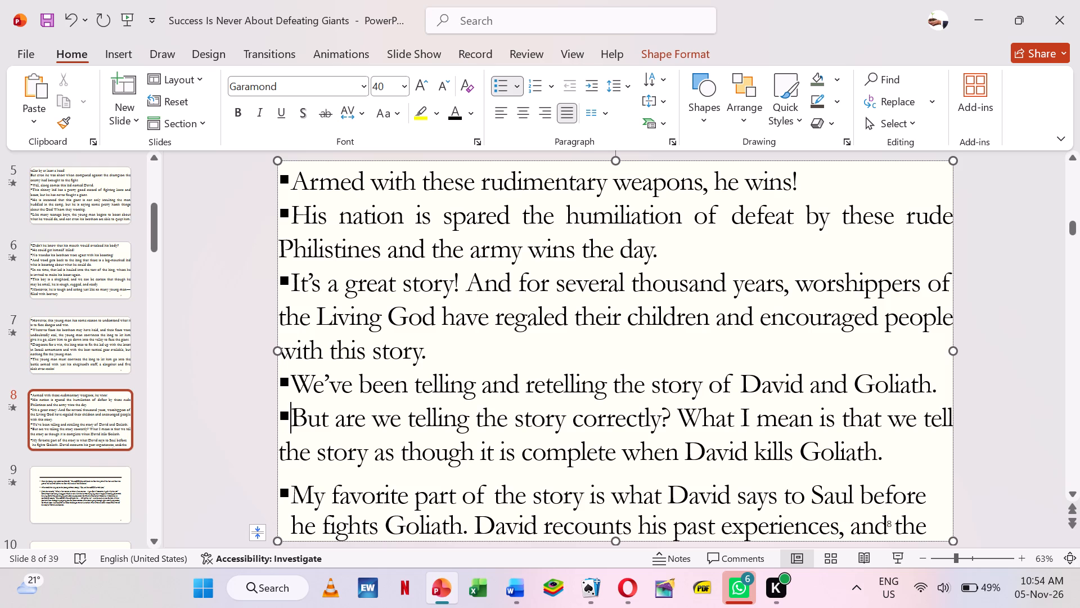
{"action": "left_click", "coordinate": [685, 415]}
{"action": "key", "text": "Return"}
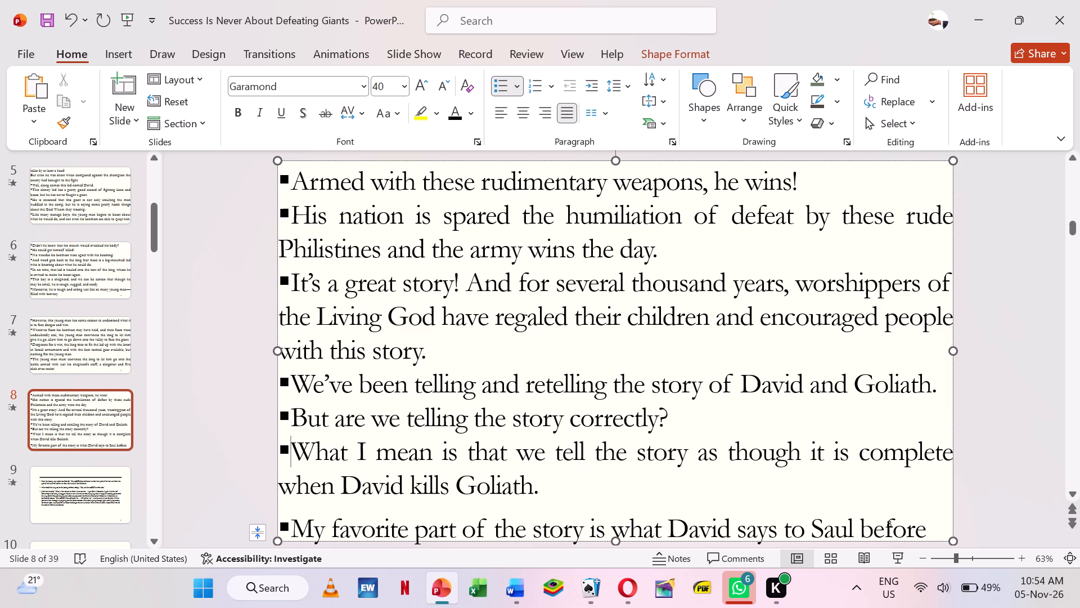
Restart "My favorite part of the story" on slide 8 as a justified paragraph directly after "when David kills Goliath.".
{"action": "left_click", "coordinate": [610, 477]}
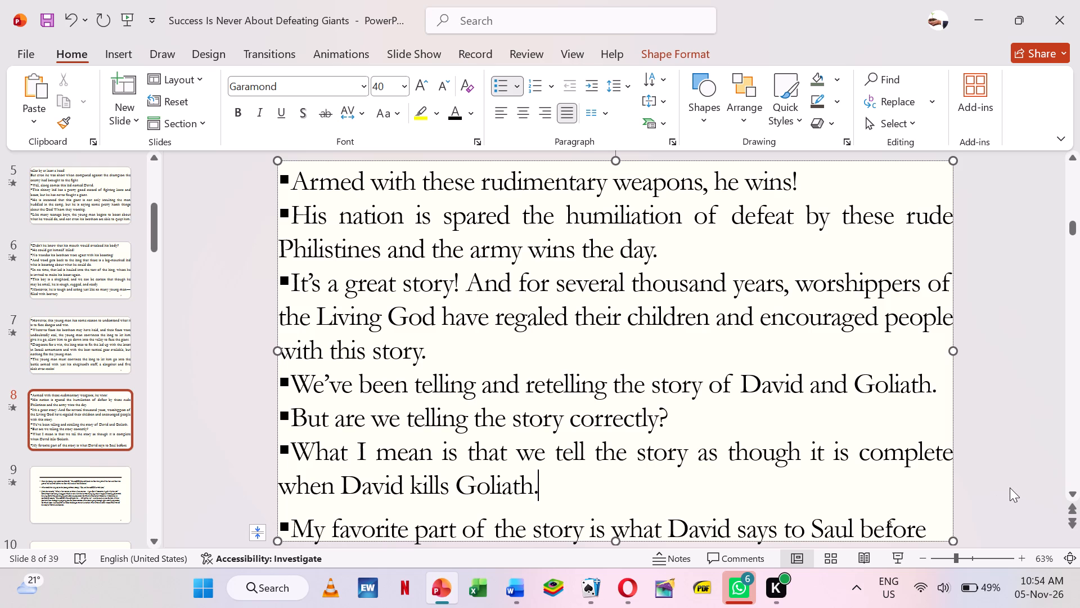
{"action": "key", "text": "Delete"}
{"action": "key", "text": "Return"}
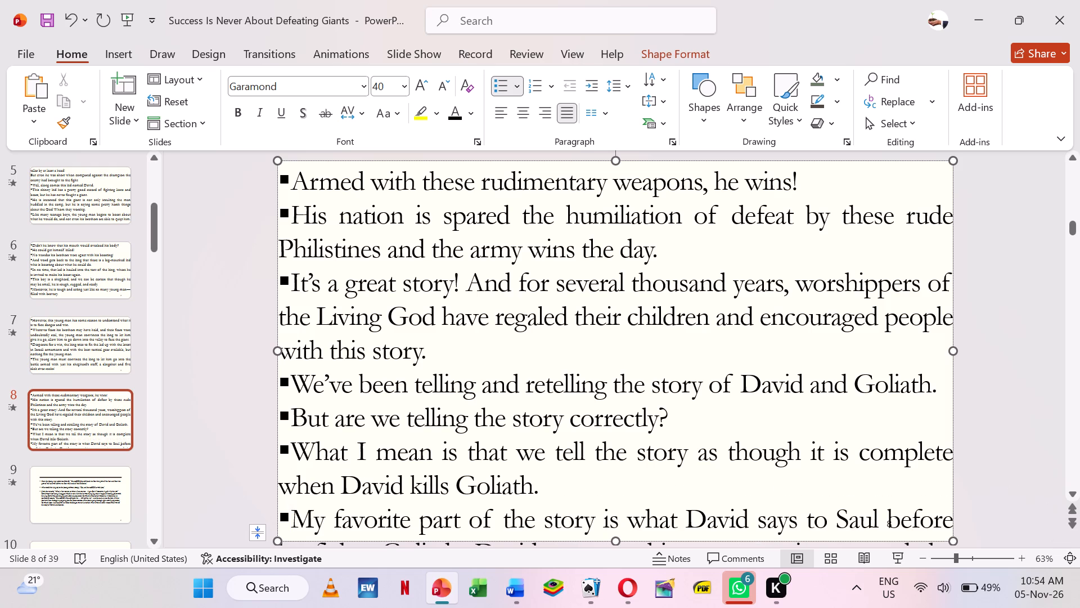
Cut all of slide 8's overflowing text from "My favorite part of the story" to the end.
{"action": "scroll", "coordinate": [881, 486], "scroll_direction": "down", "scroll_amount": 2}
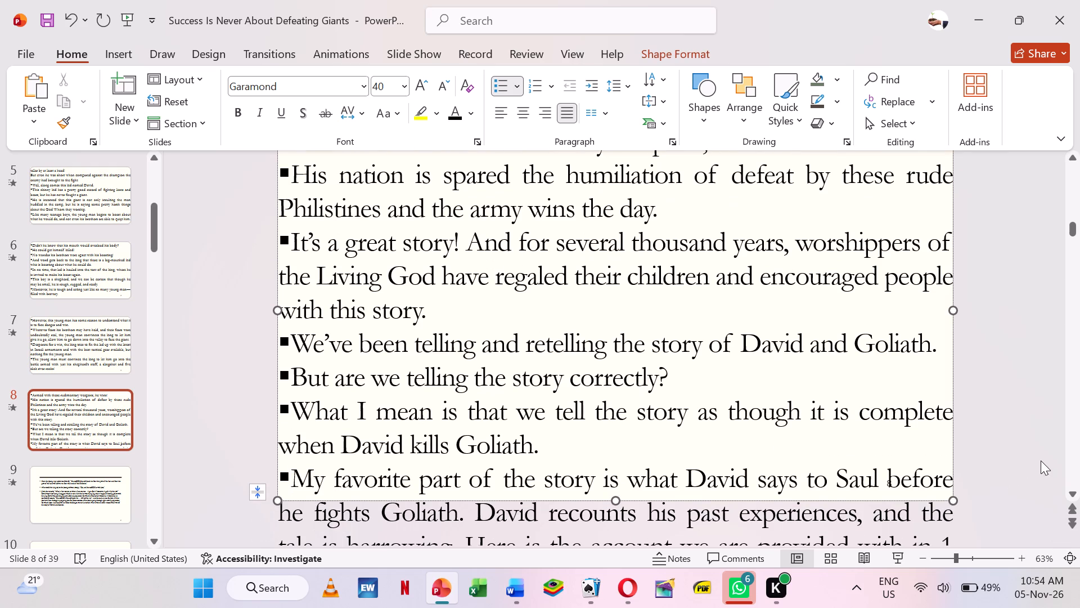
{"action": "key", "text": "shift+Down"}
{"action": "key", "text": "shift+Down"}
{"action": "key", "text": "shift+Down"}
{"action": "key", "text": "shift+Down"}
{"action": "key", "text": "shift+Down"}
{"action": "key", "text": "shift+Down"}
{"action": "key", "text": "shift+Down"}
{"action": "key", "text": "shift+Down"}
{"action": "key", "text": "shift+Down"}
{"action": "key", "text": "shift+Down"}
{"action": "key", "text": "shift+Down"}
{"action": "key", "text": "shift+Down"}
{"action": "key", "text": "shift+Down"}
{"action": "key", "text": "shift+Down"}
{"action": "key", "text": "shift+Down"}
{"action": "key", "text": "shift+Down"}
{"action": "key", "text": "shift+Down"}
{"action": "key", "text": "shift+Down"}
{"action": "key", "text": "shift+Down"}
{"action": "key", "text": "shift+Down"}
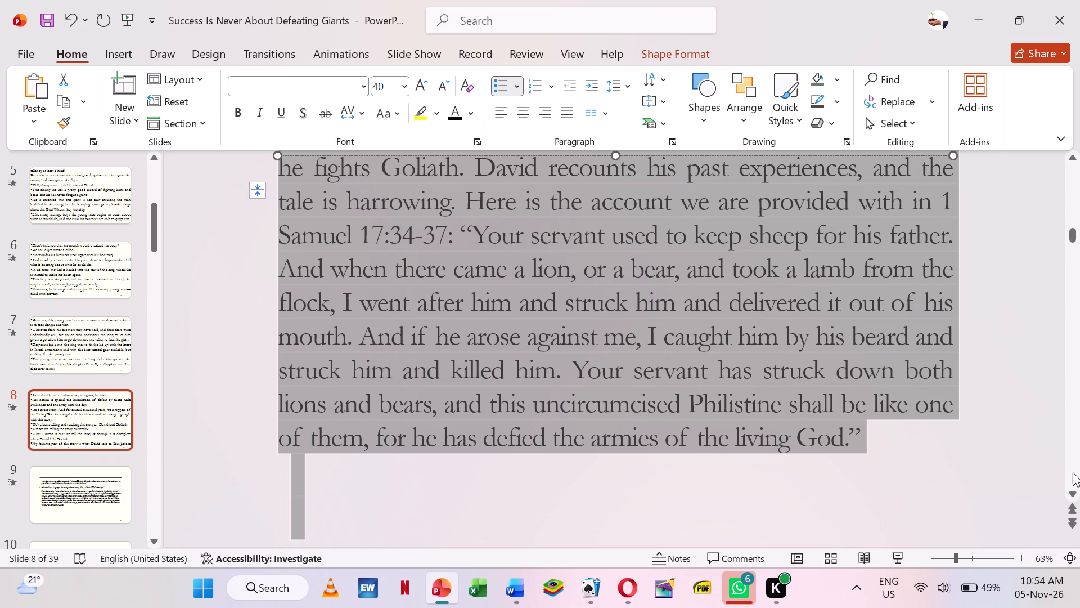
{"action": "key", "text": "ctrl+x"}
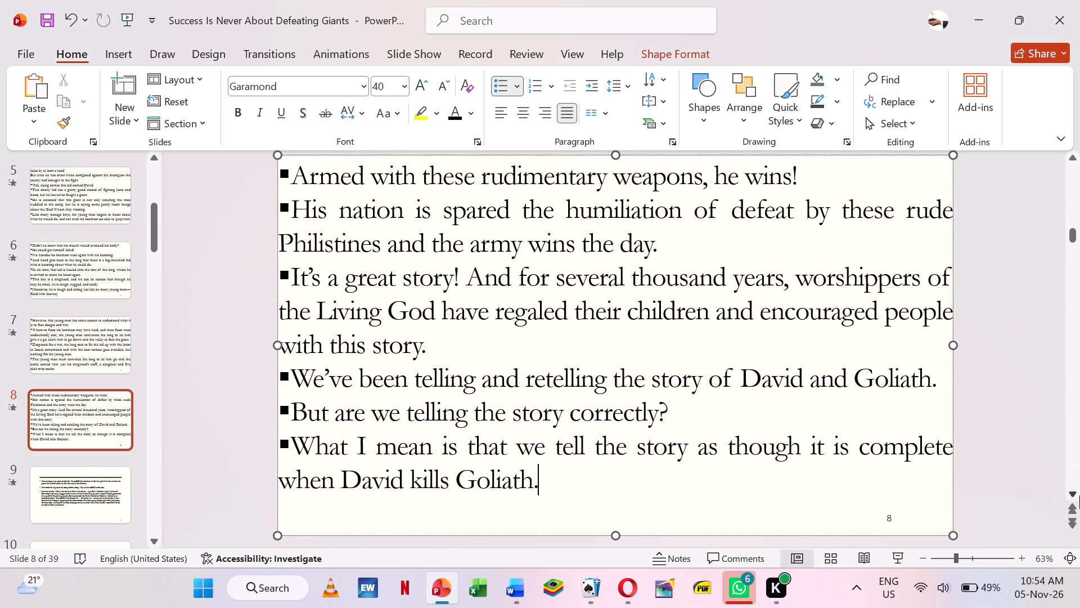
Paste the cut text at the start of slide 9's body, before "Then the young man added confidently".
{"action": "left_click", "coordinate": [74, 502]}
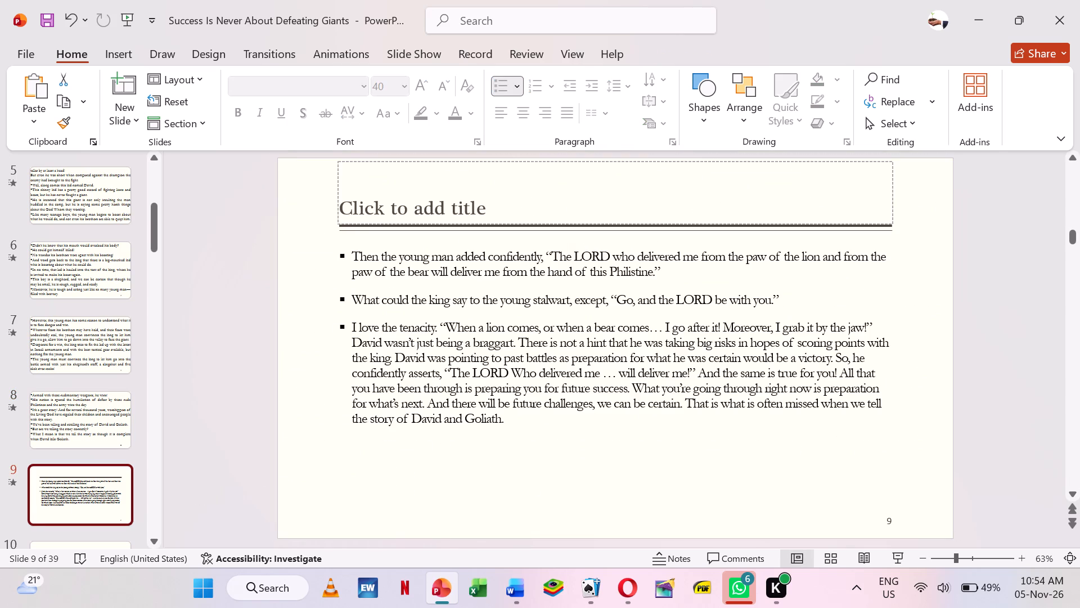
{"action": "left_click", "coordinate": [350, 251]}
{"action": "key", "text": "ctrl+v"}
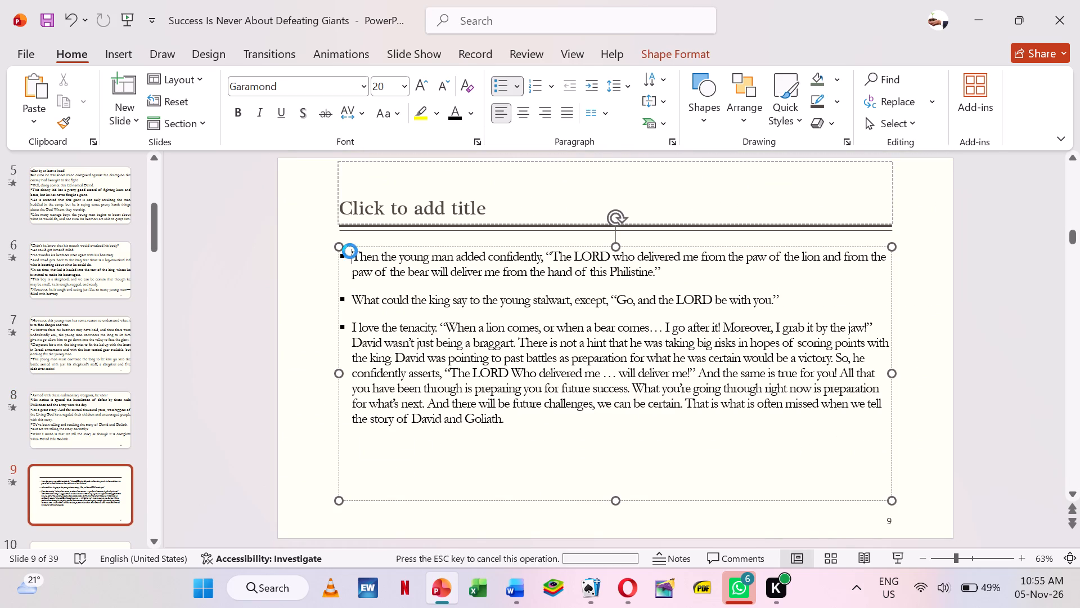
Change slide 9 to the Blank layout and enlarge its text box to fill the whole slide.
{"action": "right_click", "coordinate": [214, 248]}
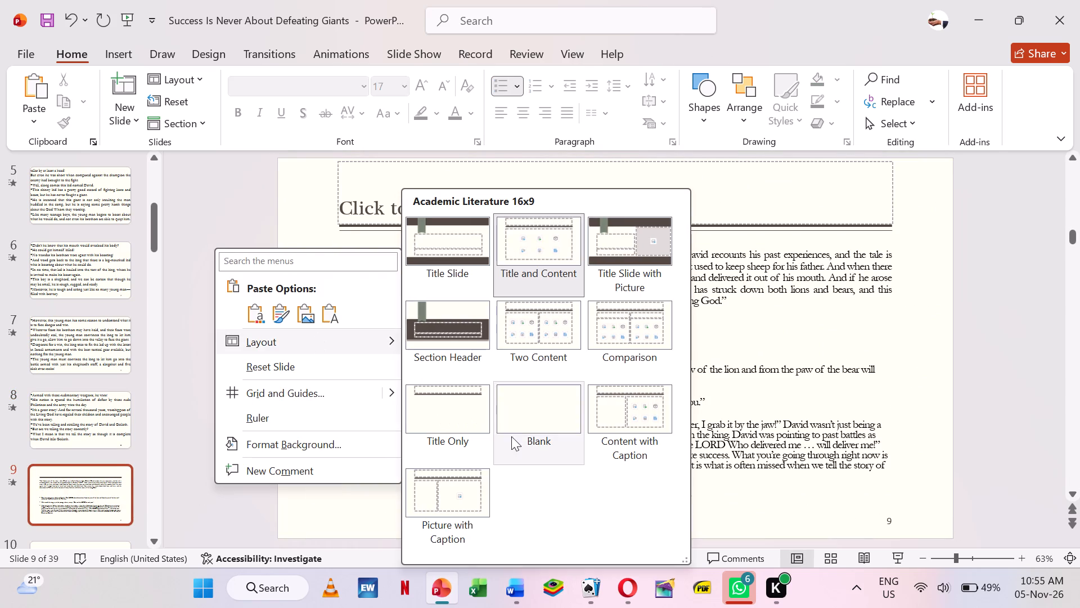
{"action": "left_click", "coordinate": [525, 426]}
{"action": "left_click", "coordinate": [467, 427]}
{"action": "left_click", "coordinate": [827, 243]}
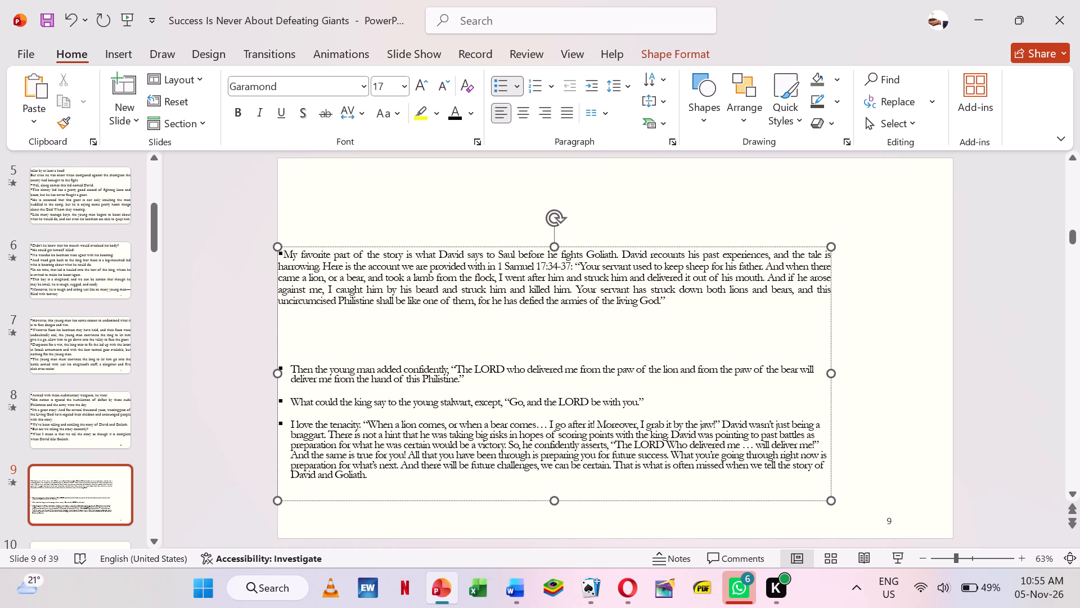
{"action": "left_click_drag", "start_coordinate": [830, 243], "coordinate": [952, 158]}
{"action": "left_click_drag", "start_coordinate": [614, 504], "coordinate": [614, 503]}
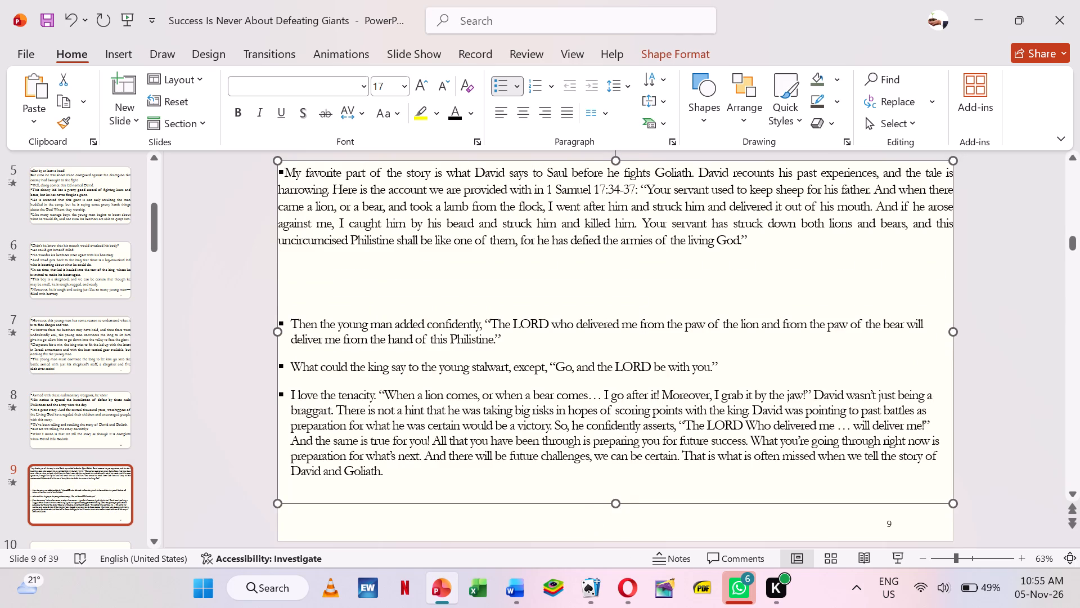
{"action": "left_click_drag", "start_coordinate": [614, 503], "coordinate": [618, 540]}
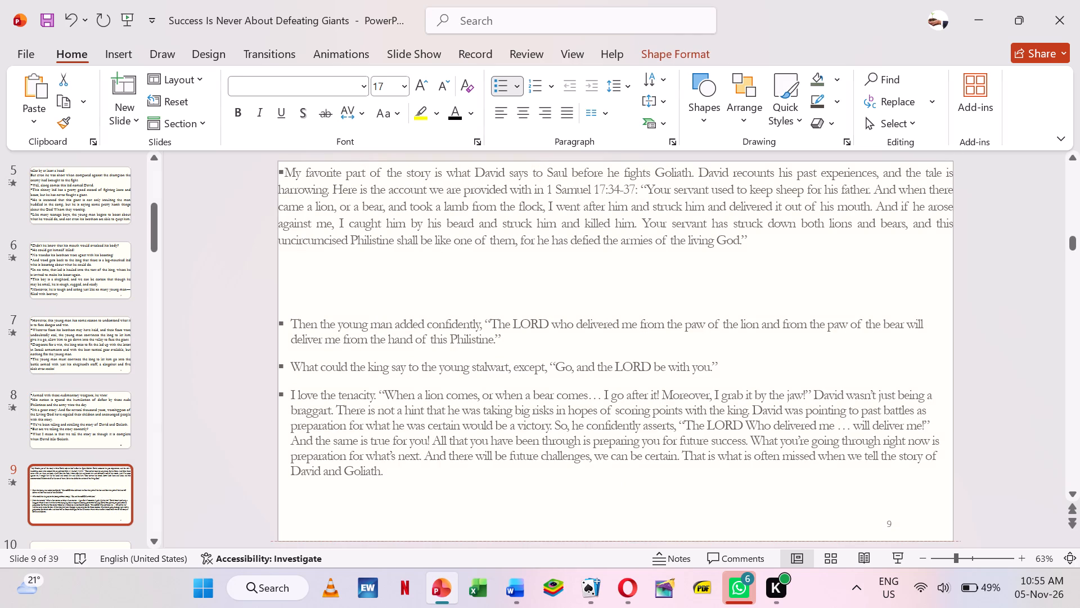
Set all of slide 9's body text to font size 40.
{"action": "left_click", "coordinate": [516, 432]}
{"action": "key", "text": "ctrl+a"}
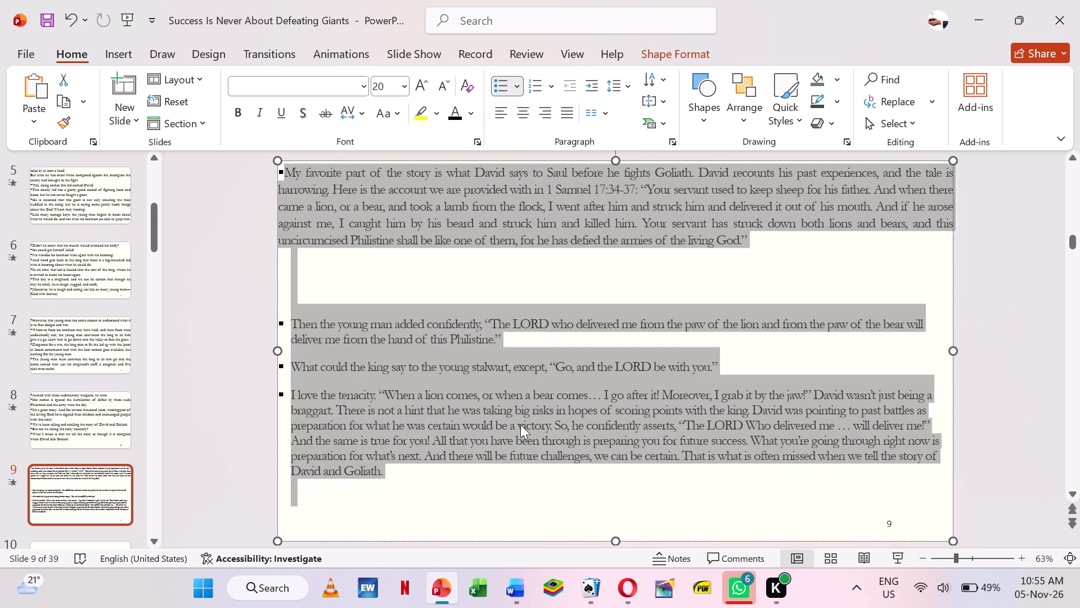
{"action": "left_click", "coordinate": [384, 75]}
{"action": "left_click", "coordinate": [388, 82]}
{"action": "type", "text": "40"}
{"action": "key", "text": "Return"}
{"action": "key", "text": "Up"}
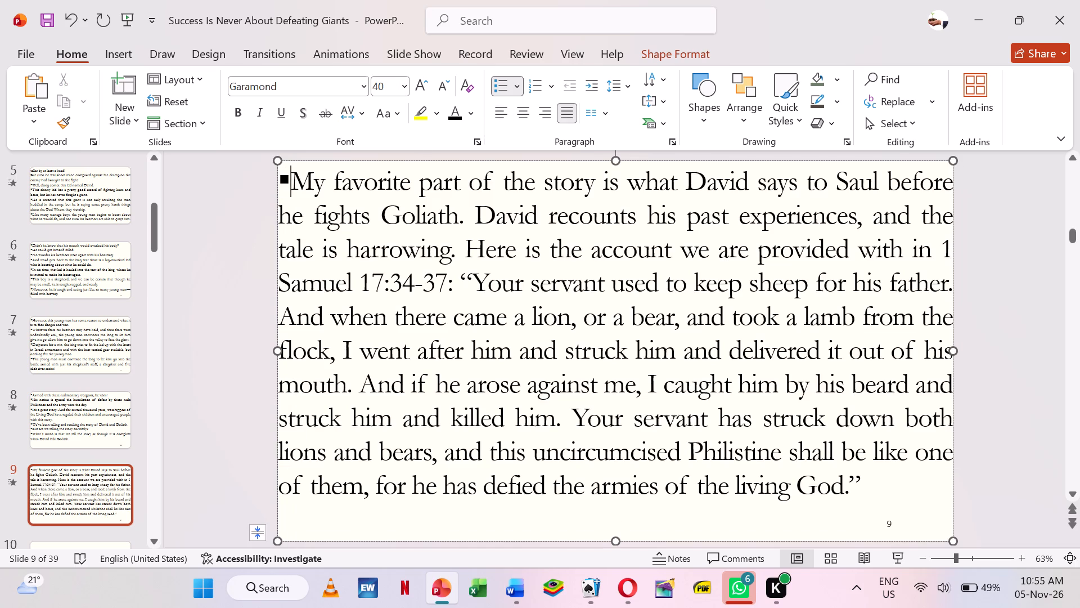
Split slide 9's "My favorite part of the story" paragraph into new paragraphs at "David recounts" and "Here is the account".
{"action": "left_click", "coordinate": [475, 214]}
{"action": "key", "text": "Return"}
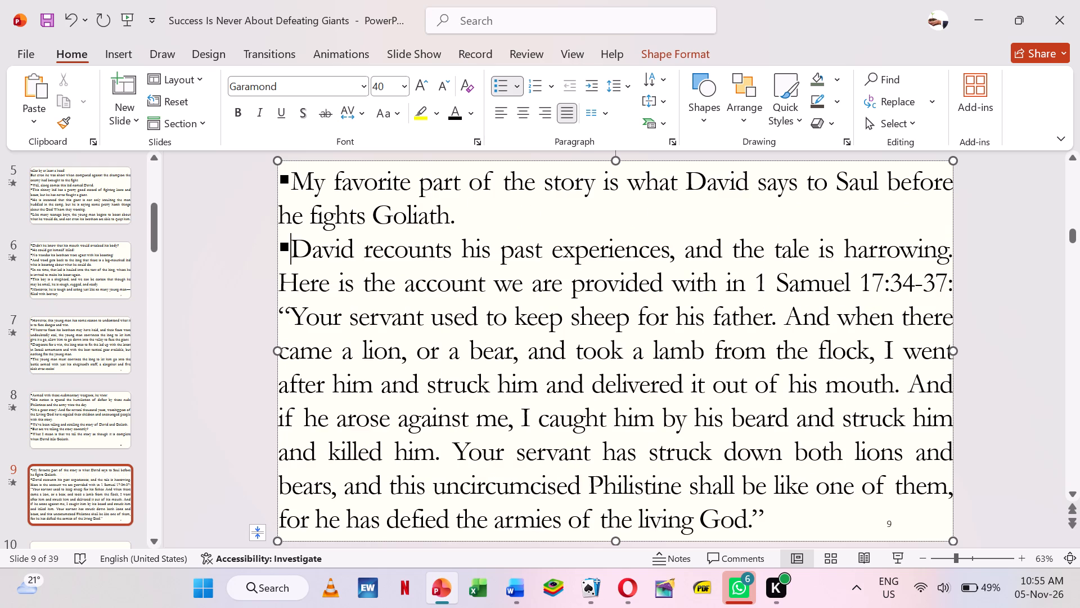
{"action": "left_click", "coordinate": [288, 278]}
{"action": "key", "text": "Return"}
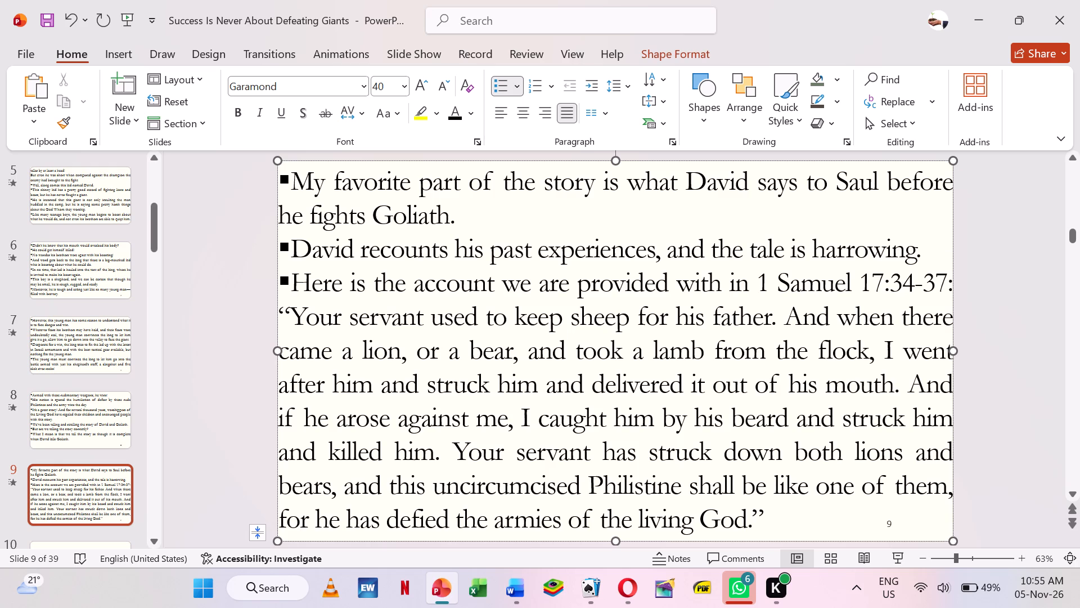
Restart "Then the young man added confidently" on slide 9 as a justified paragraph directly after "the armies of the living God.".
{"action": "scroll", "coordinate": [526, 378], "scroll_direction": "down", "scroll_amount": 2}
{"action": "left_click", "coordinate": [794, 475]}
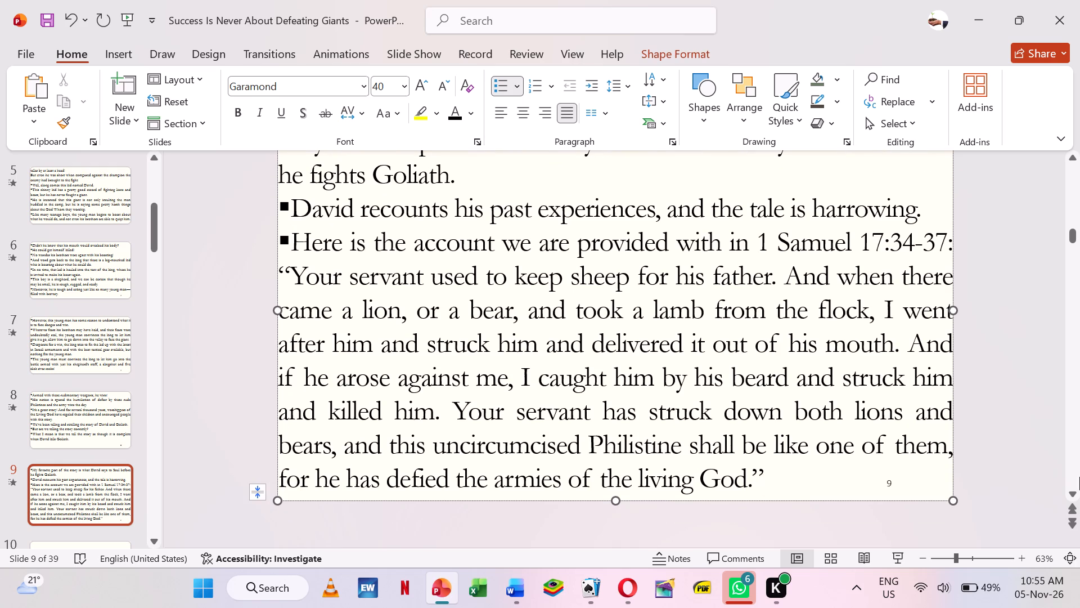
{"action": "key", "text": "Delete"}
{"action": "key", "text": "Delete"}
{"action": "key", "text": "Delete"}
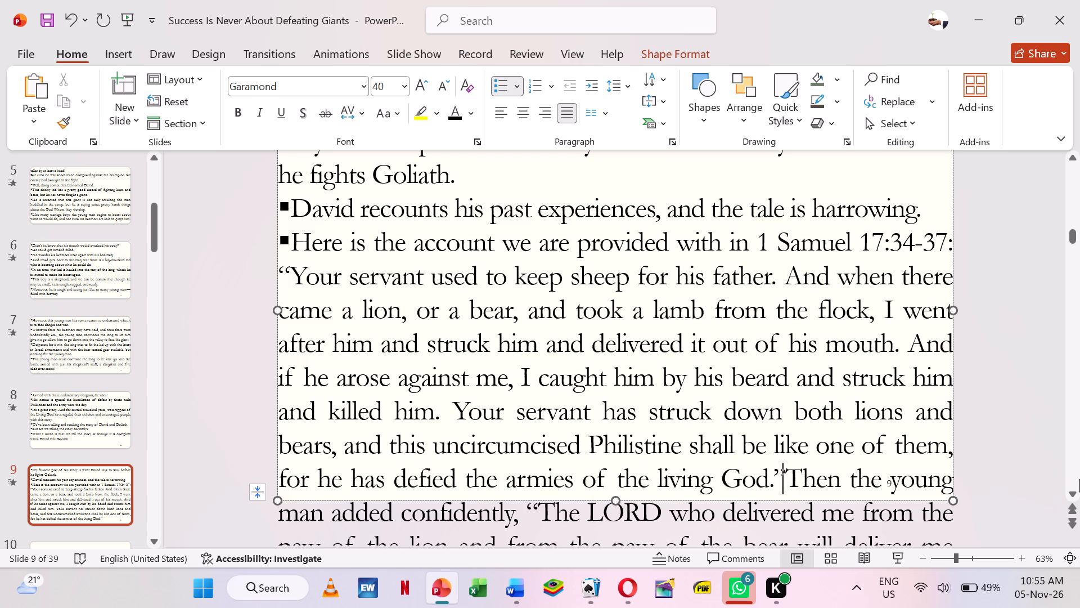
{"action": "key", "text": "Return"}
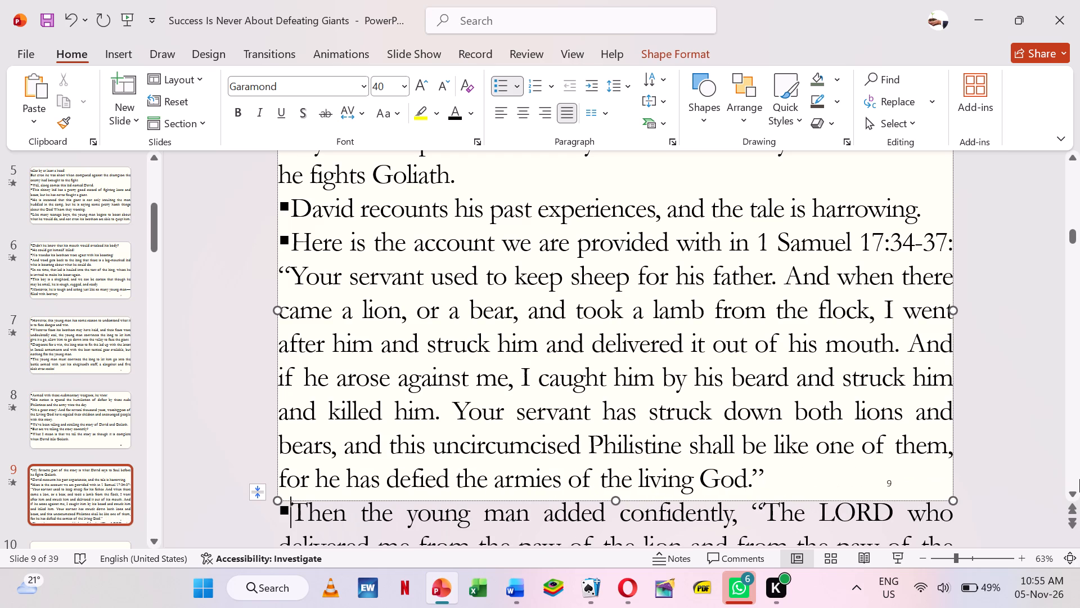
Cut all of slide 9's overflowing text from "Then the young man added confidently" to the end.
{"action": "key", "text": "shift+Down"}
{"action": "key", "text": "shift+Down"}
{"action": "key", "text": "shift+Down"}
{"action": "key", "text": "shift+Down"}
{"action": "key", "text": "shift+Down"}
{"action": "key", "text": "shift+Down"}
{"action": "key", "text": "shift+Down"}
{"action": "key", "text": "shift+Down"}
{"action": "key", "text": "shift+Down"}
{"action": "key", "text": "shift+Down"}
{"action": "key", "text": "shift+Down"}
{"action": "key", "text": "shift+Down"}
{"action": "key", "text": "shift+Down"}
{"action": "key", "text": "shift+Down"}
{"action": "key", "text": "shift+Down"}
{"action": "key", "text": "shift+Down"}
{"action": "key", "text": "shift+Down"}
{"action": "key", "text": "shift+Down"}
{"action": "key", "text": "shift+Down"}
{"action": "key", "text": "shift+Down"}
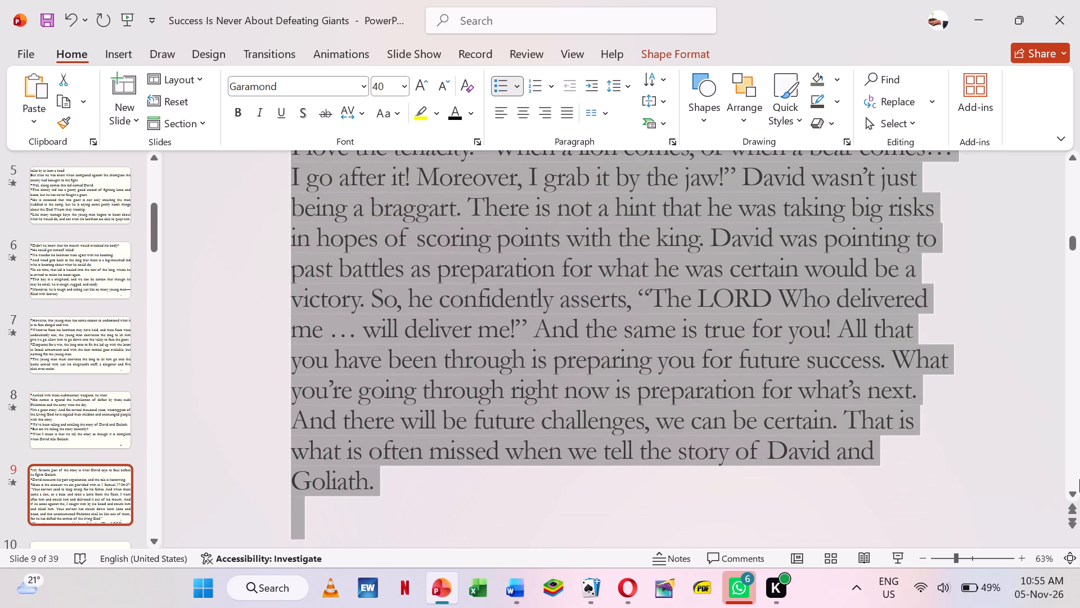
{"action": "key", "text": "ctrl+x"}
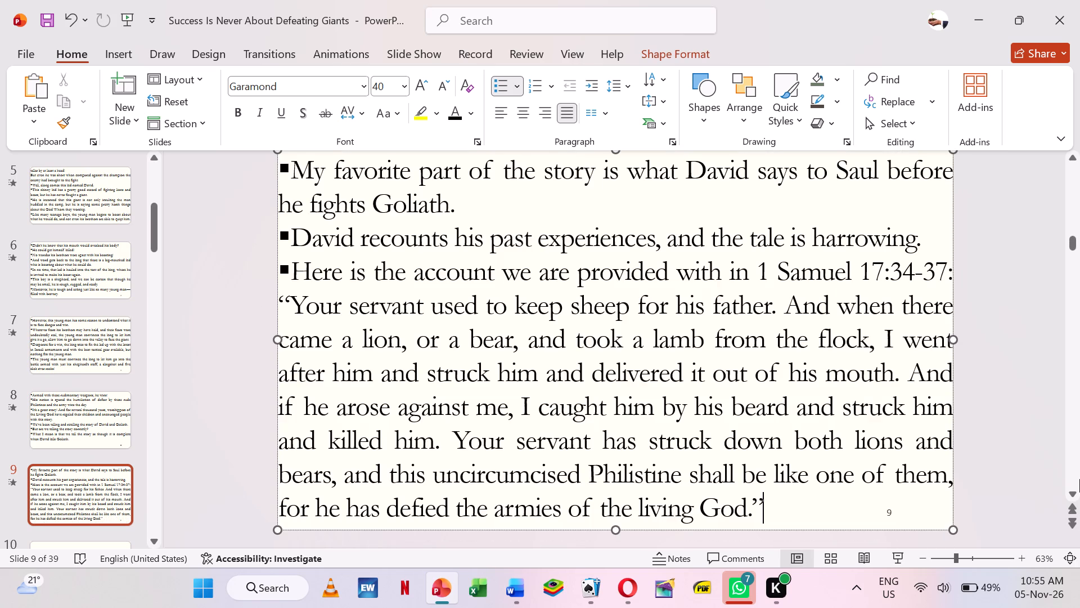
Insert a new slide after slide 9, give it the Title and Content layout, and paste the cut text into its body.
{"action": "right_click", "coordinate": [130, 529]}
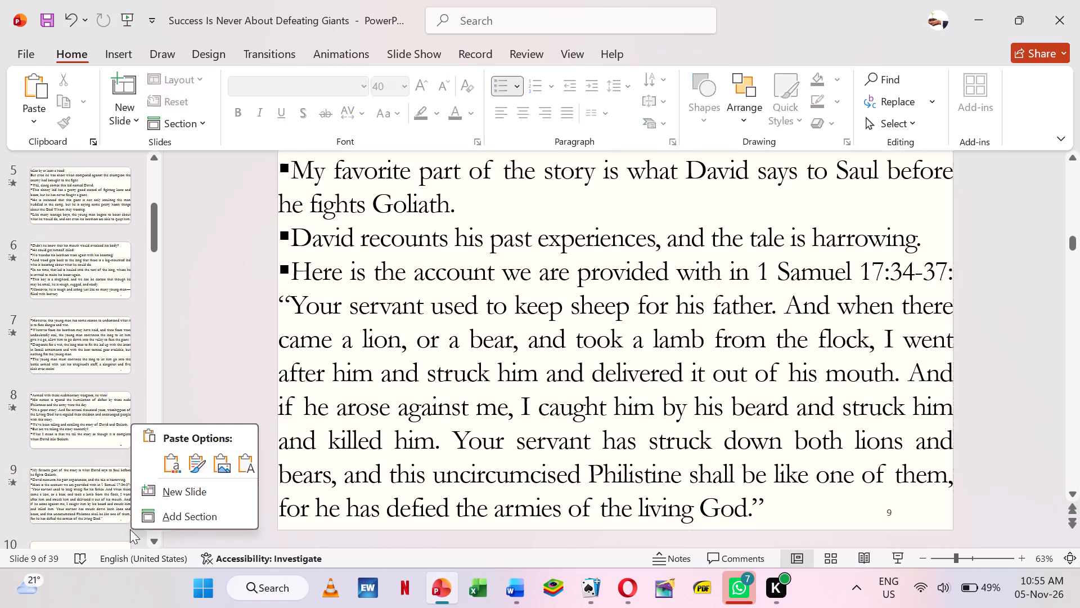
{"action": "left_click", "coordinate": [195, 495]}
{"action": "right_click", "coordinate": [215, 358]}
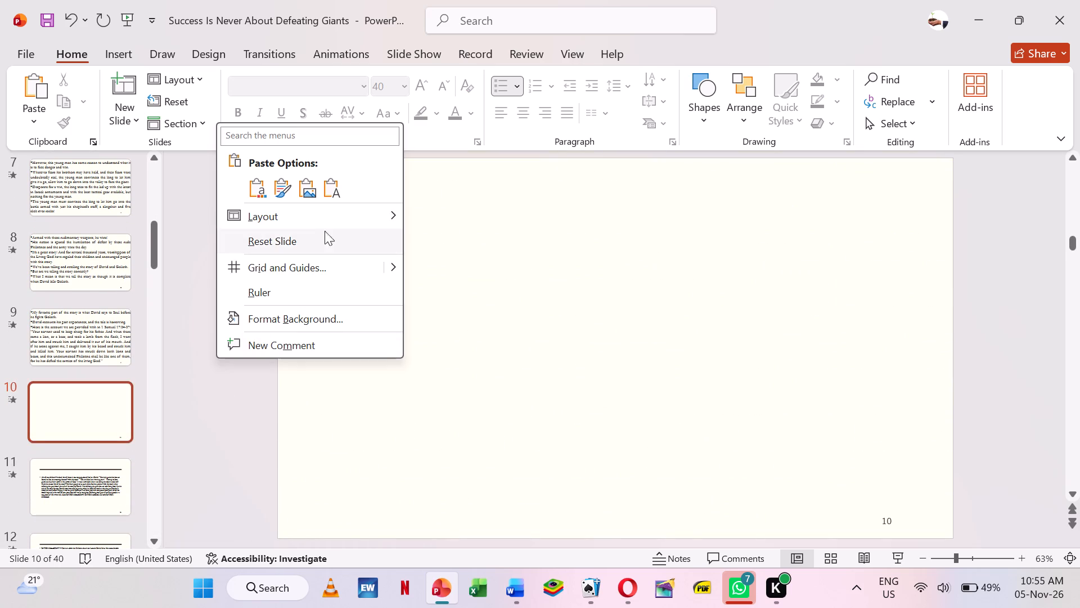
{"action": "left_click", "coordinate": [553, 222]}
{"action": "left_click", "coordinate": [490, 298]}
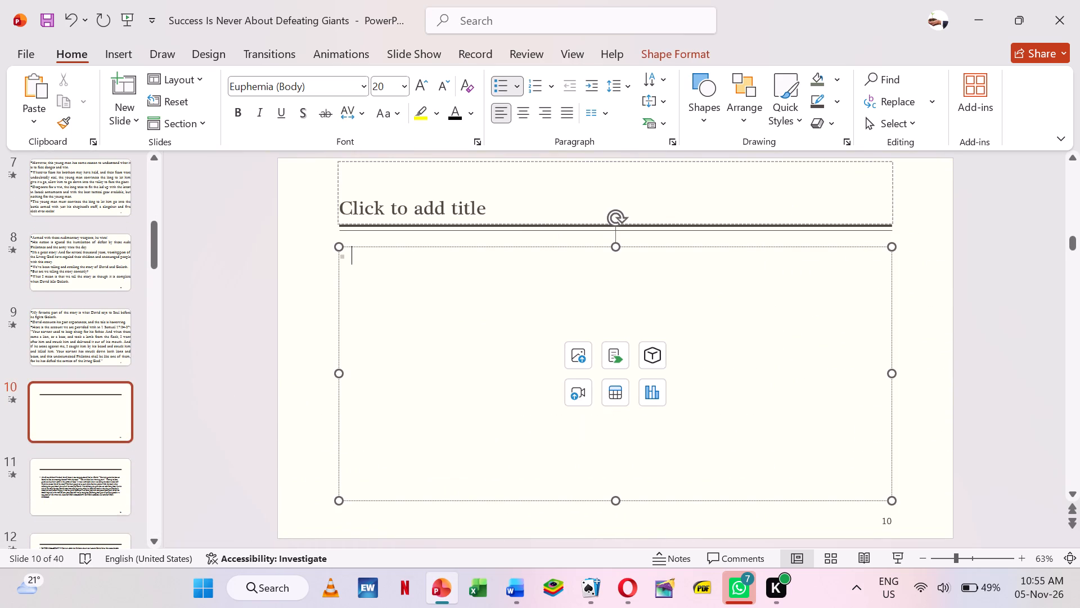
{"action": "key", "text": "ctrl+v"}
Change slide 10 to the Blank layout and enlarge its text box to fill the whole slide.
{"action": "right_click", "coordinate": [297, 289]}
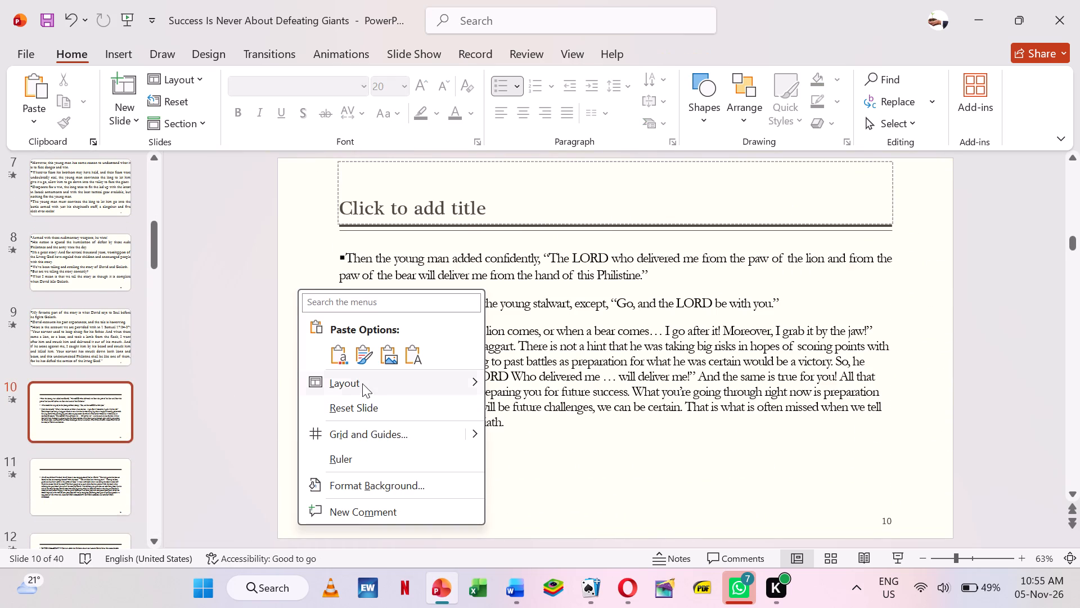
{"action": "left_click", "coordinate": [620, 414]}
{"action": "left_click", "coordinate": [452, 363]}
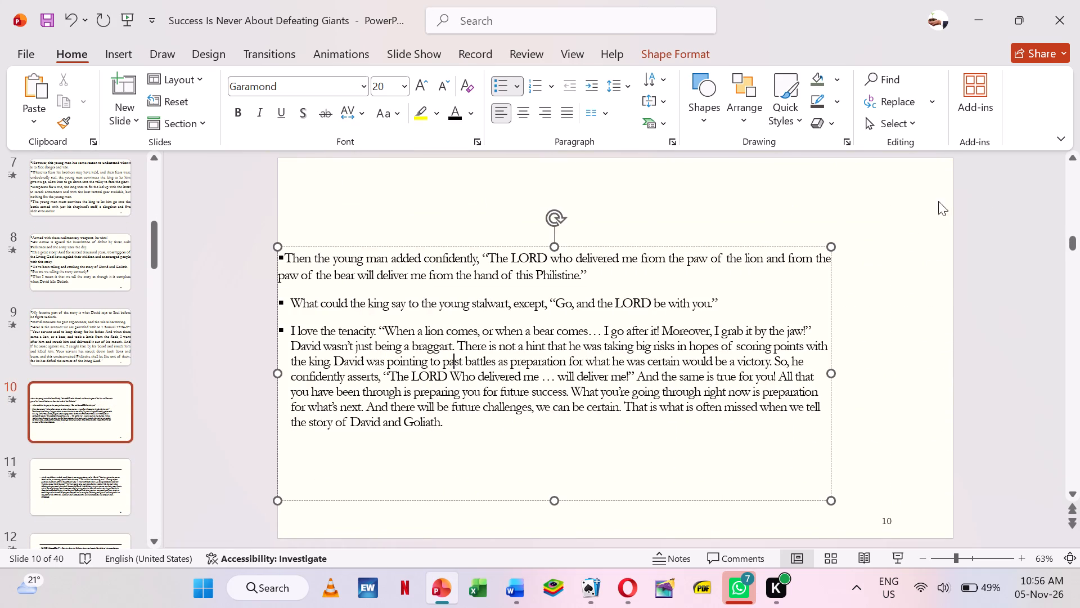
{"action": "left_click_drag", "start_coordinate": [830, 247], "coordinate": [934, 182]}
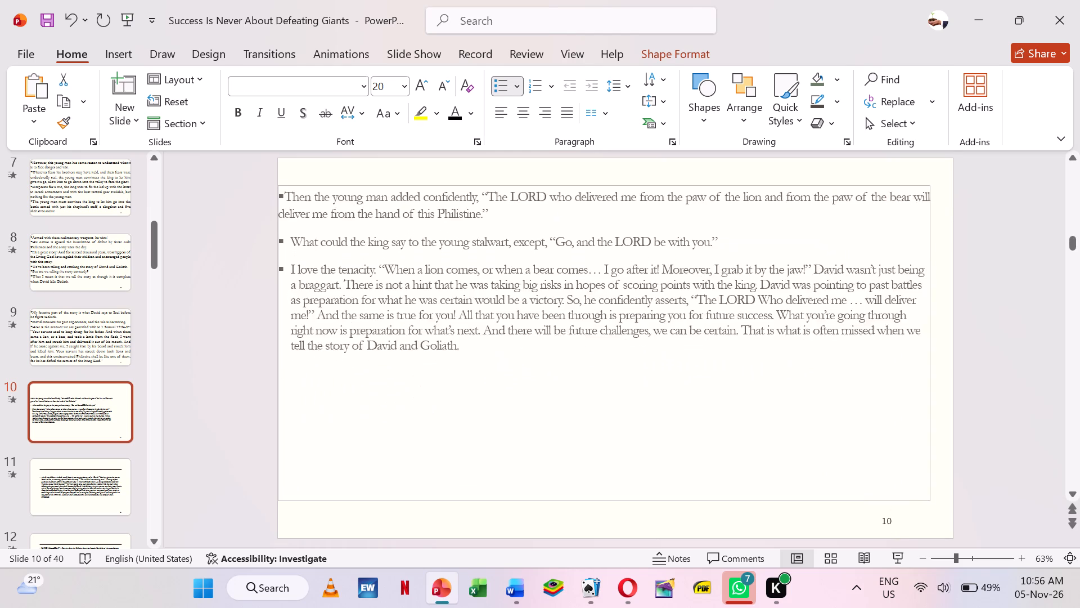
{"action": "left_click_drag", "start_coordinate": [934, 182], "coordinate": [955, 156]}
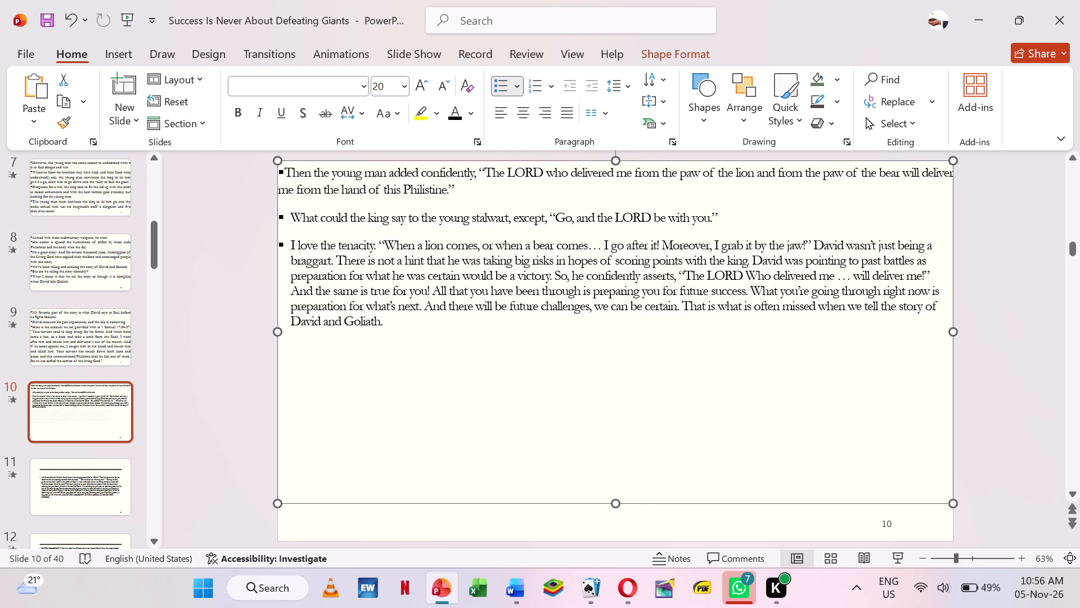
{"action": "left_click_drag", "start_coordinate": [618, 504], "coordinate": [623, 542]}
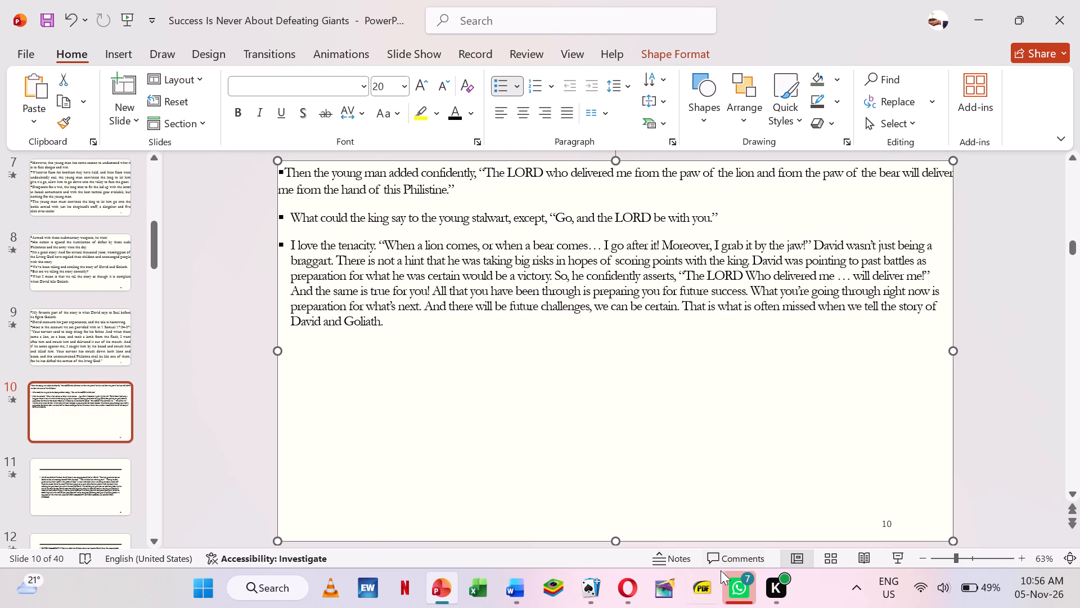
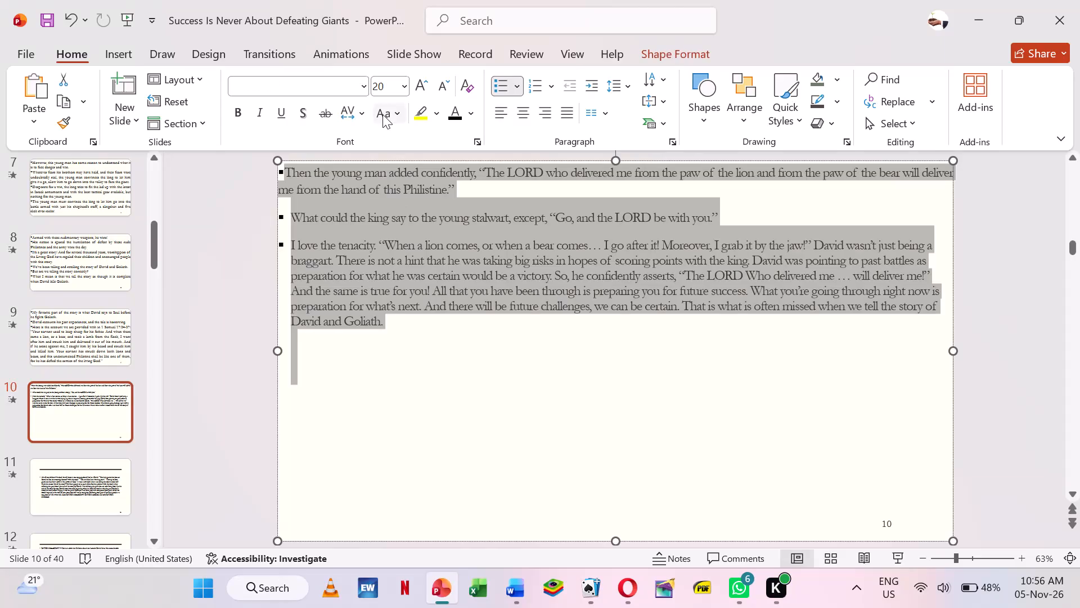
Set all of slide 10's selected body text to font size 40.
{"action": "left_click", "coordinate": [392, 89]}
{"action": "type", "text": "40"}
{"action": "key", "text": "Return"}
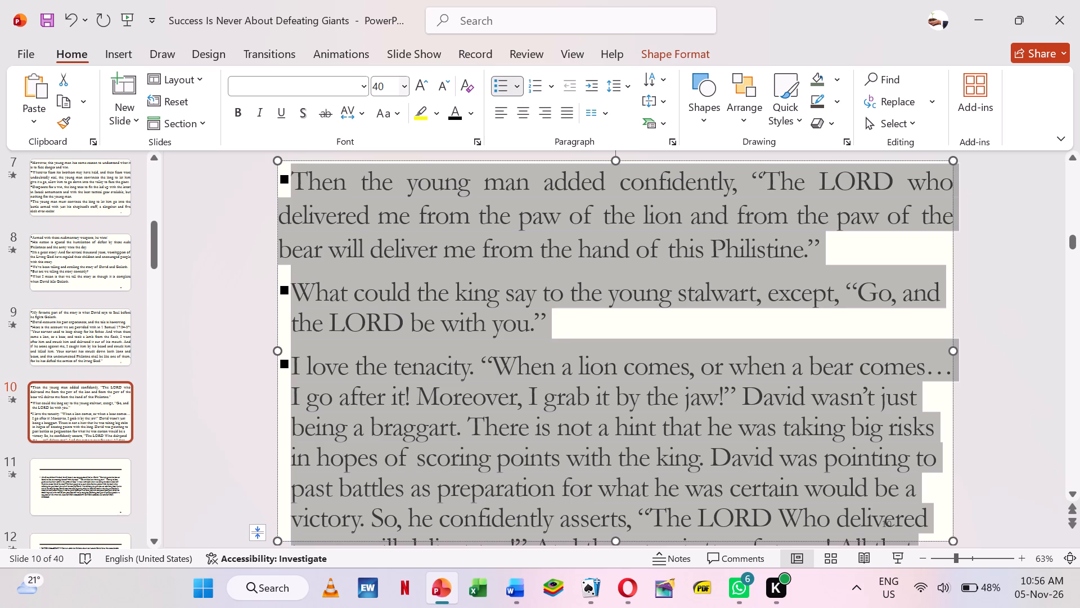
Restart "What could the king say" and "I love the tenacity" on slide 10 as justified paragraphs matching the first one.
{"action": "left_click", "coordinate": [849, 245]}
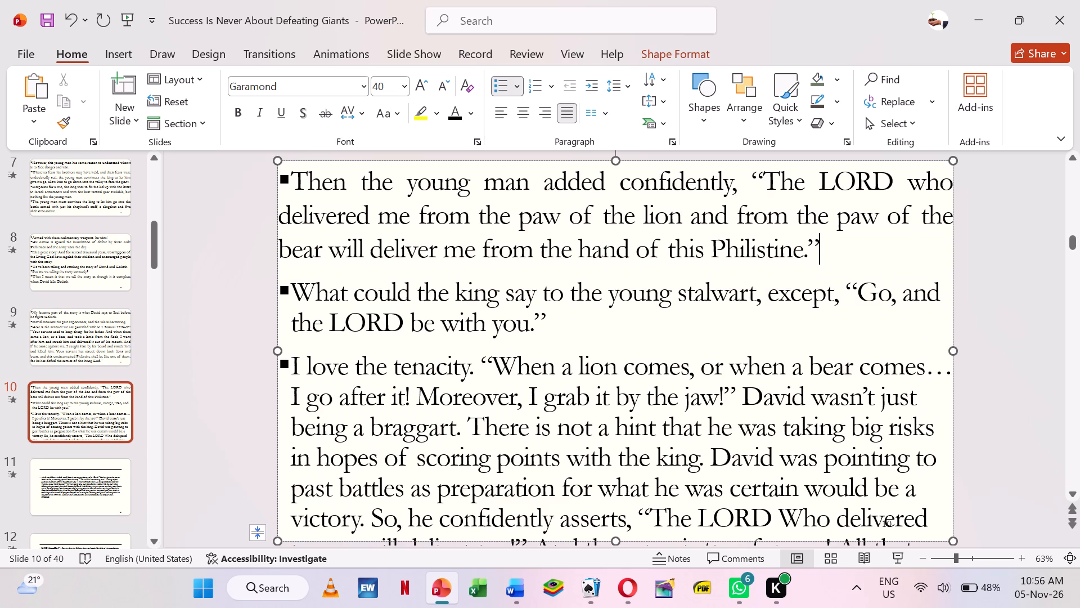
{"action": "key", "text": "Delete"}
{"action": "key", "text": "Return"}
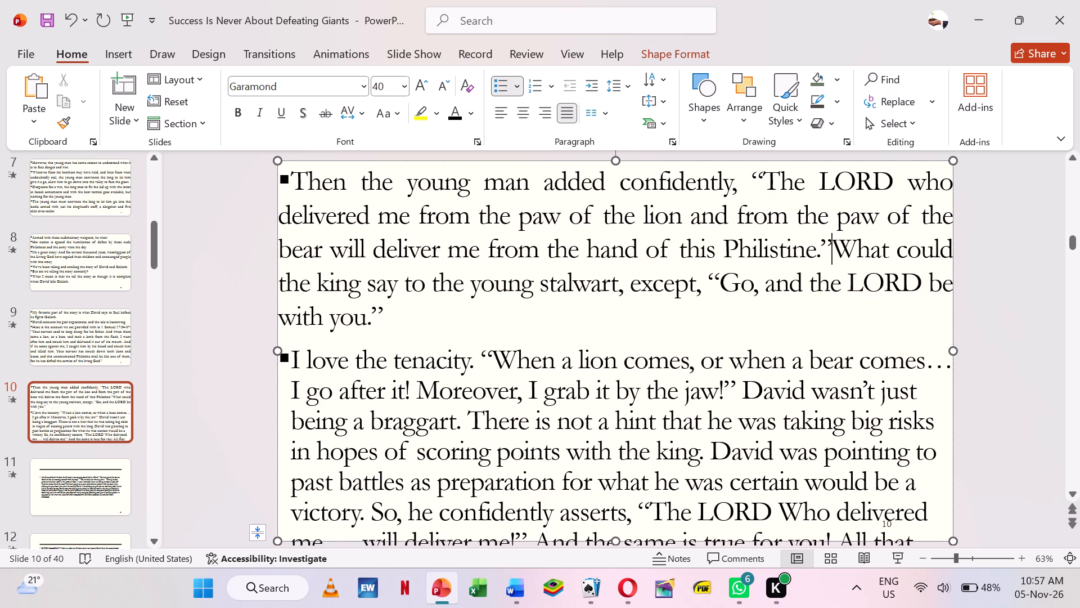
{"action": "left_click", "coordinate": [601, 323]}
{"action": "key", "text": "Delete"}
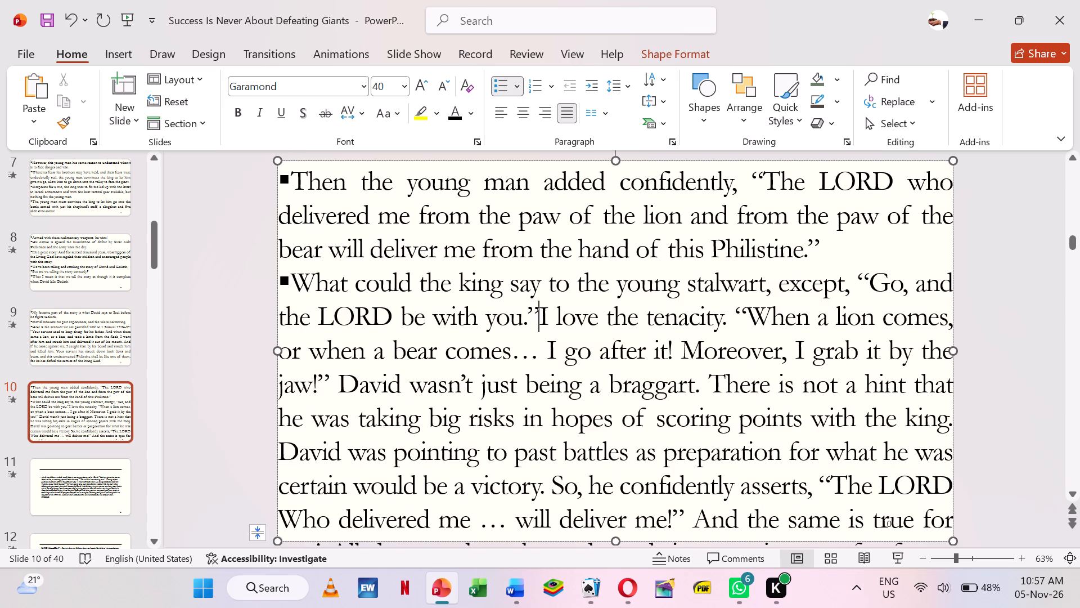
{"action": "key", "text": "Return"}
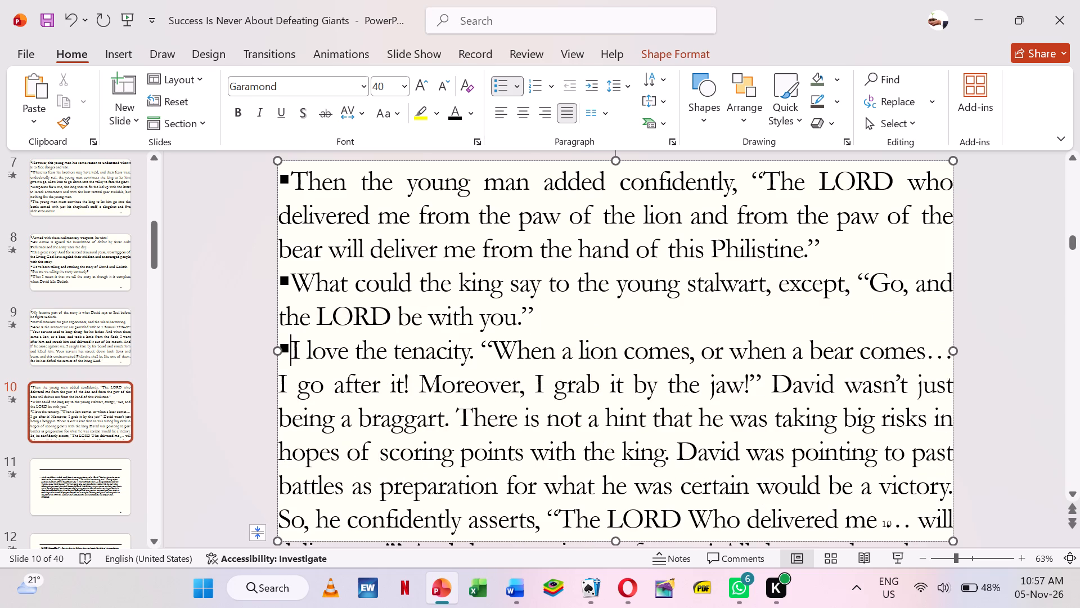
Place the text cursor just before "When a lion comes" in slide 10's third paragraph.
{"action": "left_click", "coordinate": [484, 349]}
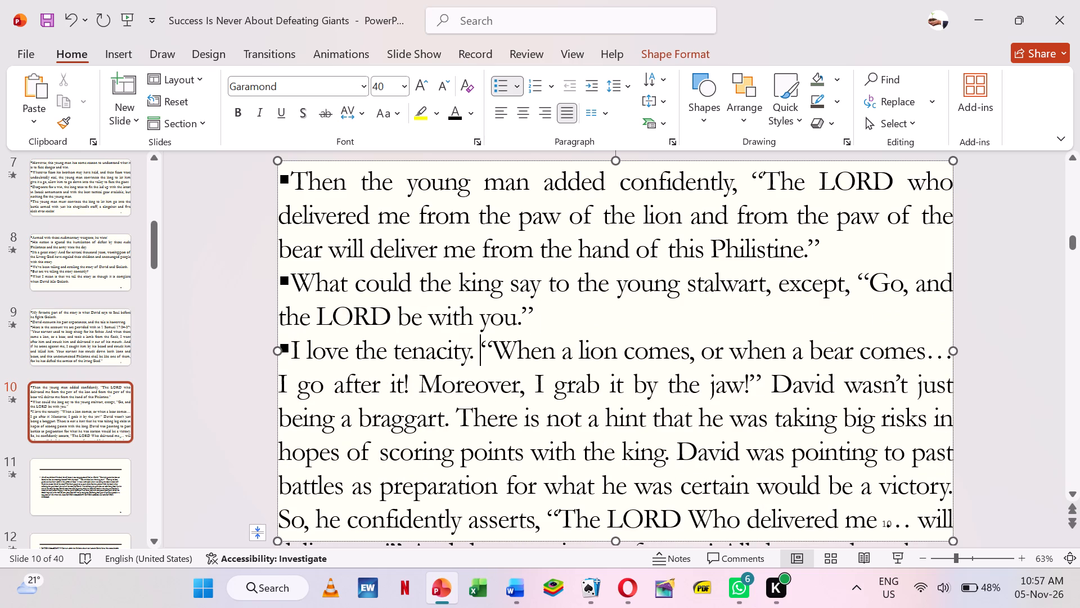
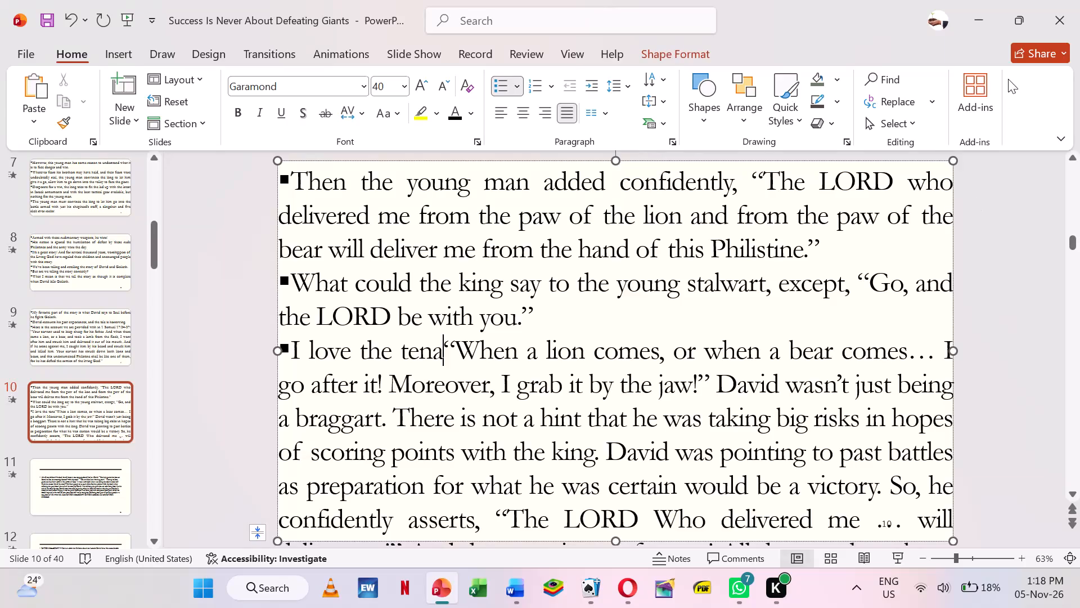
Close the sermon presentation "Success Is Never About Defeating Giants".
{"action": "left_click", "coordinate": [1073, 16]}
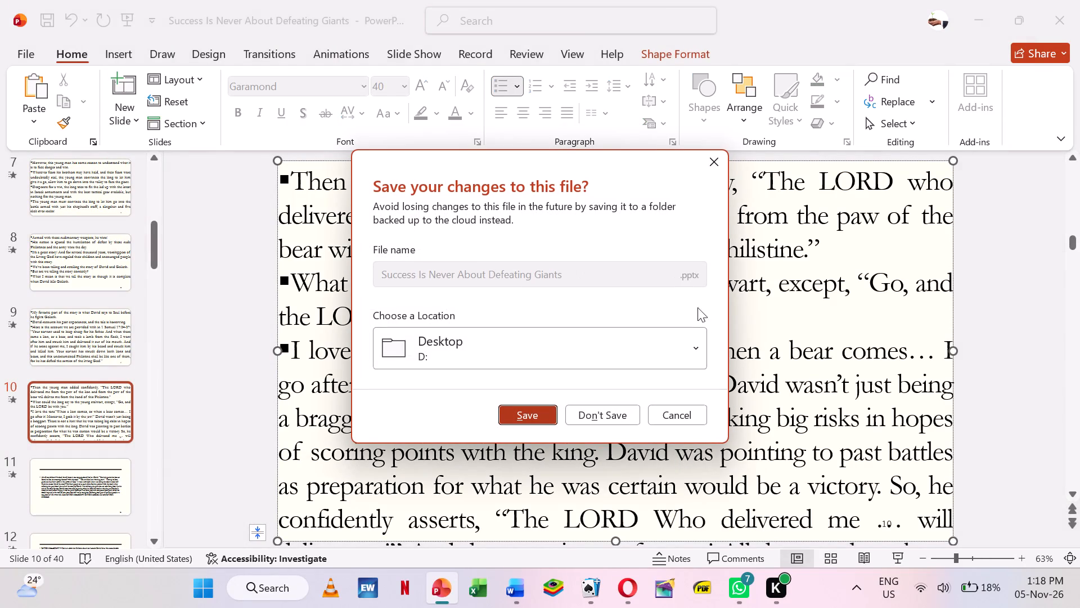